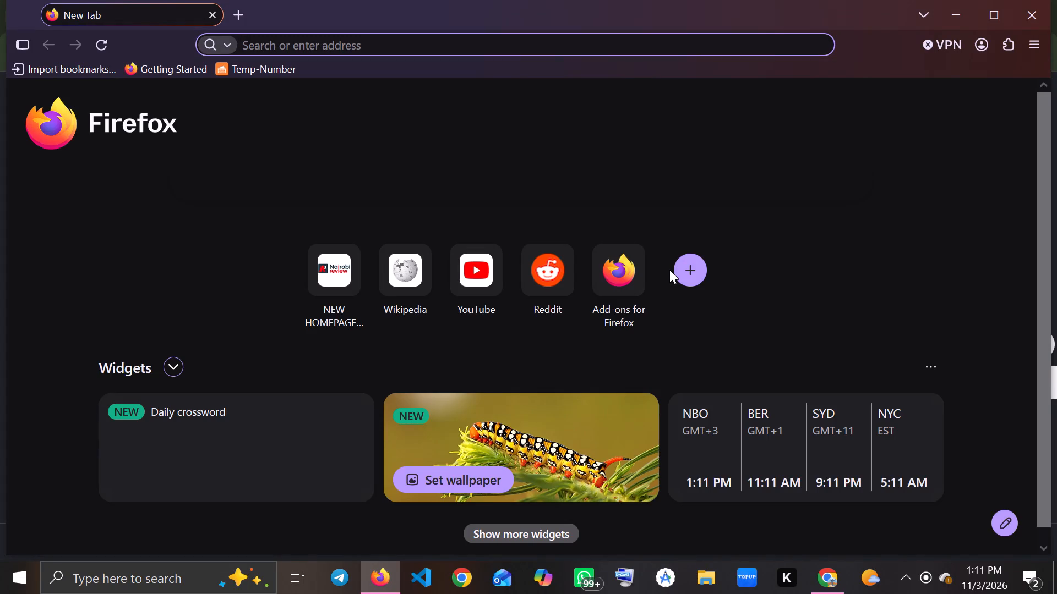
# Open the Nairobi Review homepage from the new-tab shortcuts and accept all cookies.
pyautogui.click(331, 263)
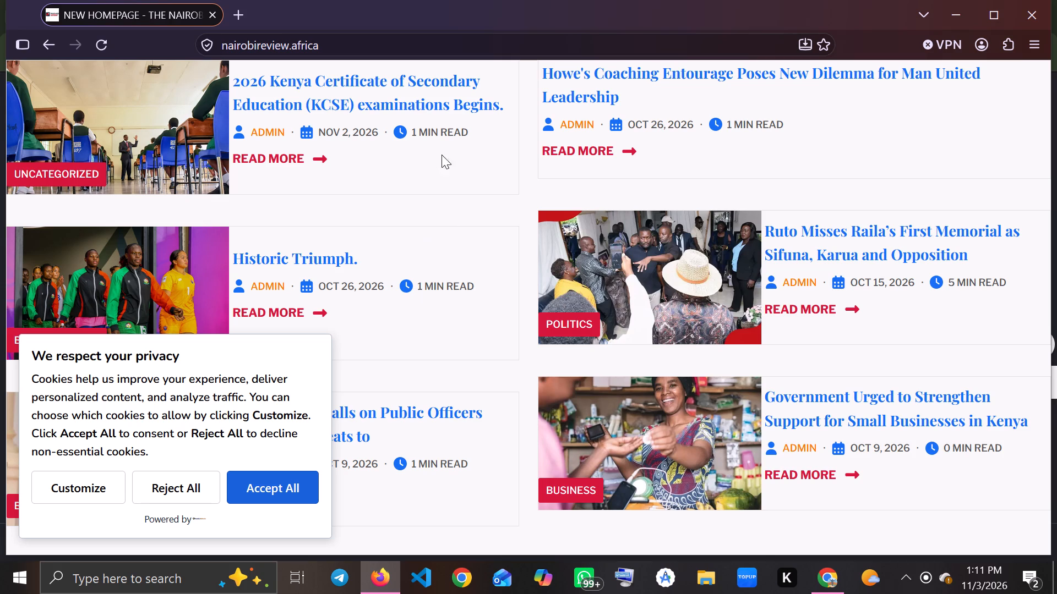
pyautogui.click(289, 479)
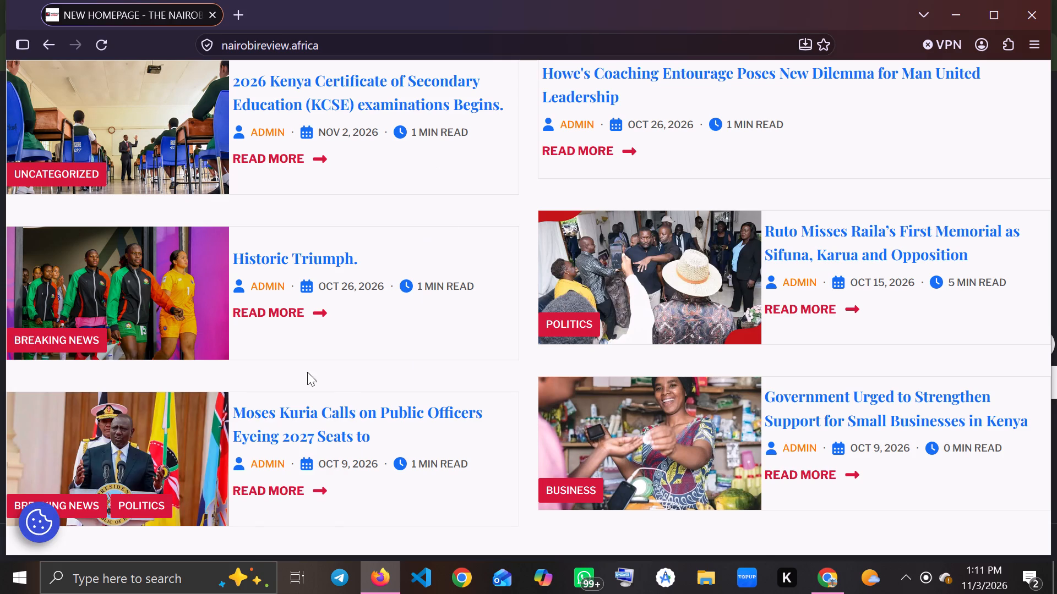
# Go to the site's WordPress admin address, nairobireview.africa/wp-admin.
pyautogui.scroll(3, 328, 337)
pyautogui.click(366, 33)
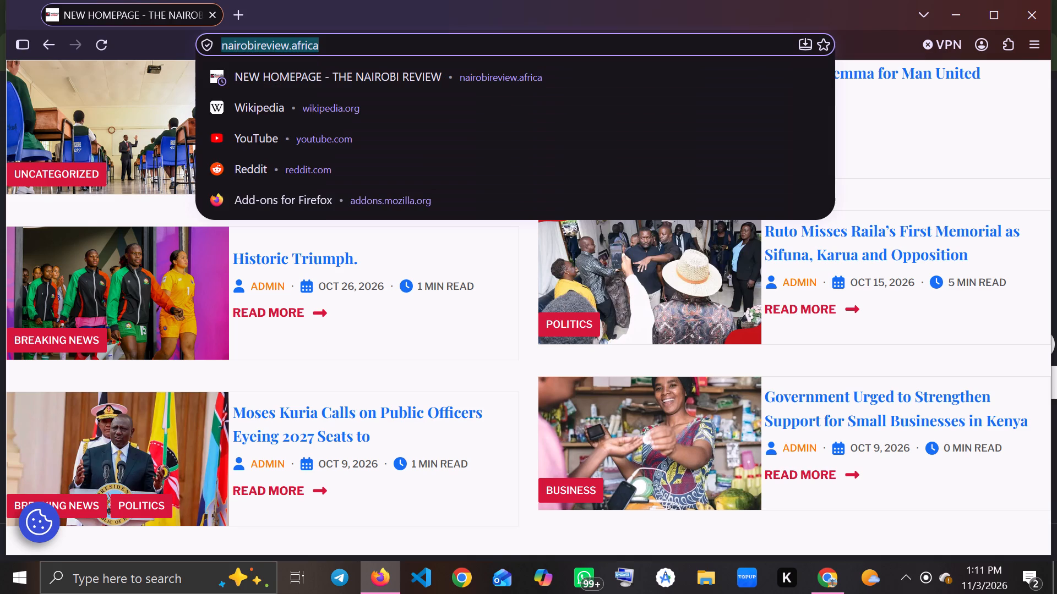
pyautogui.click(371, 37)
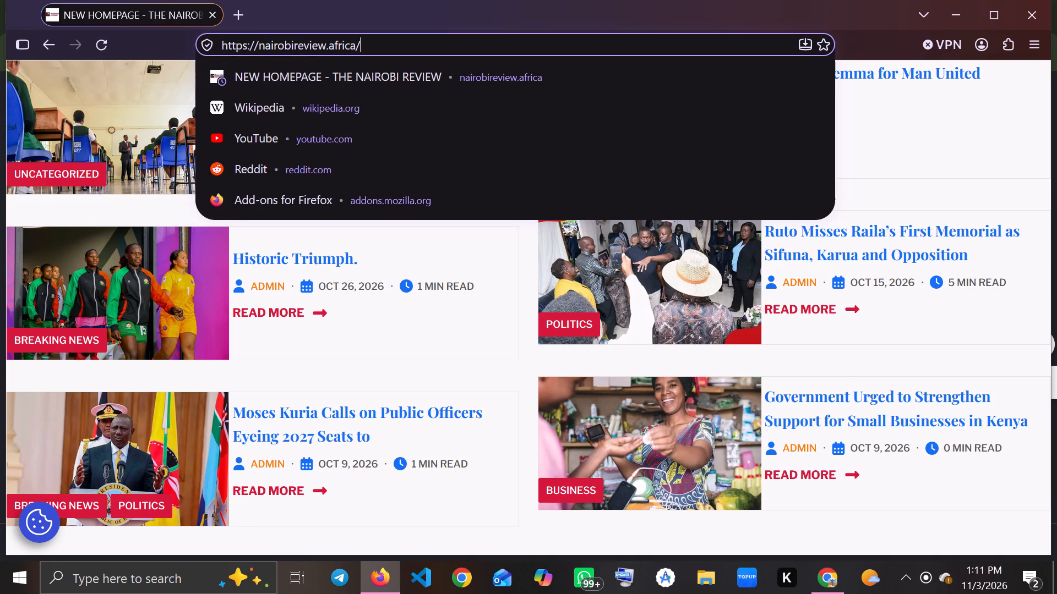
pyautogui.press('w')
pyautogui.press('p')
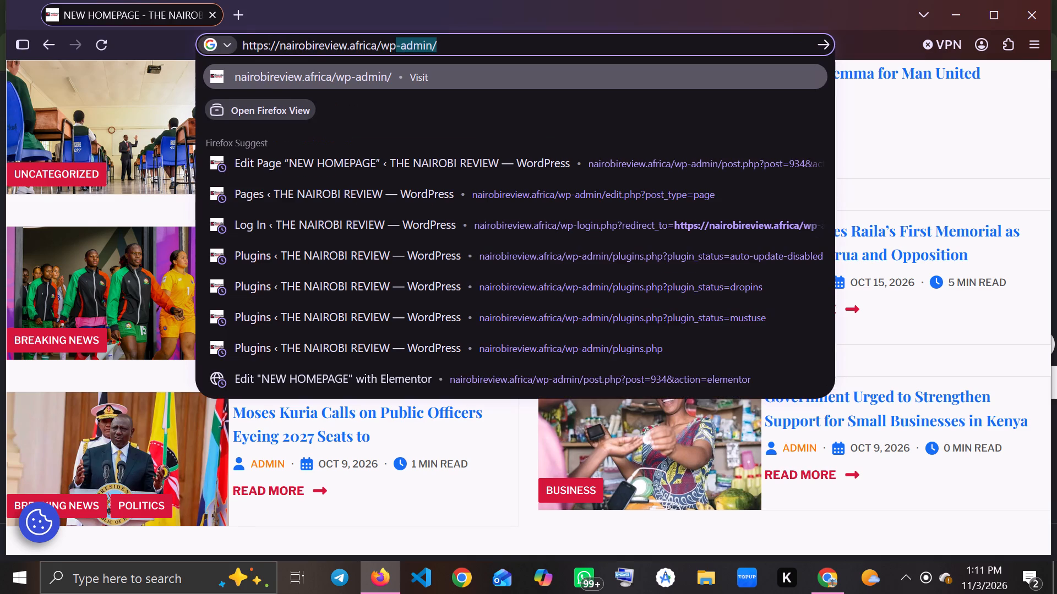
pyautogui.write('-admin')
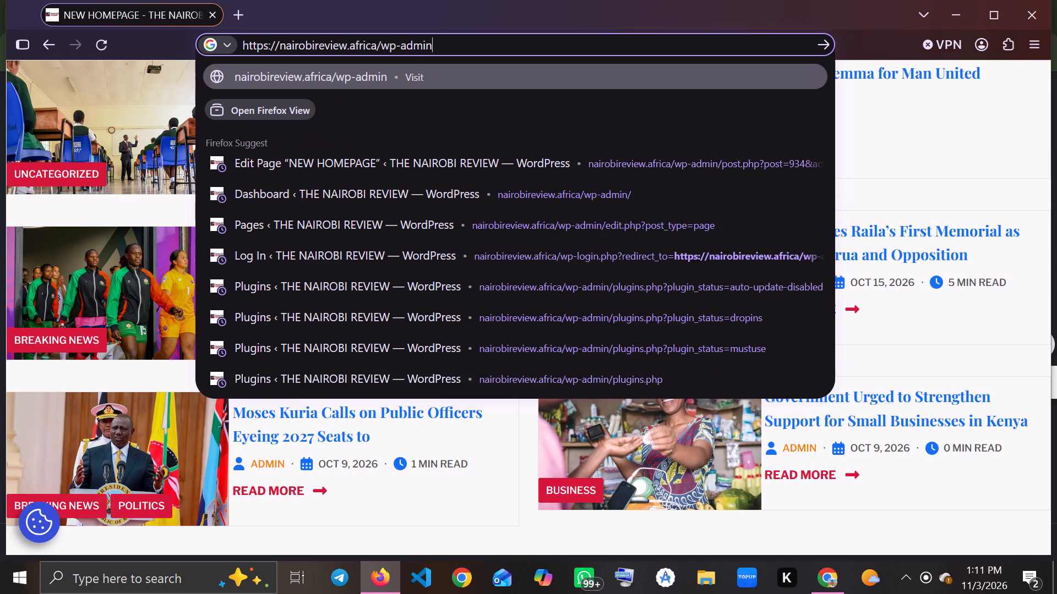
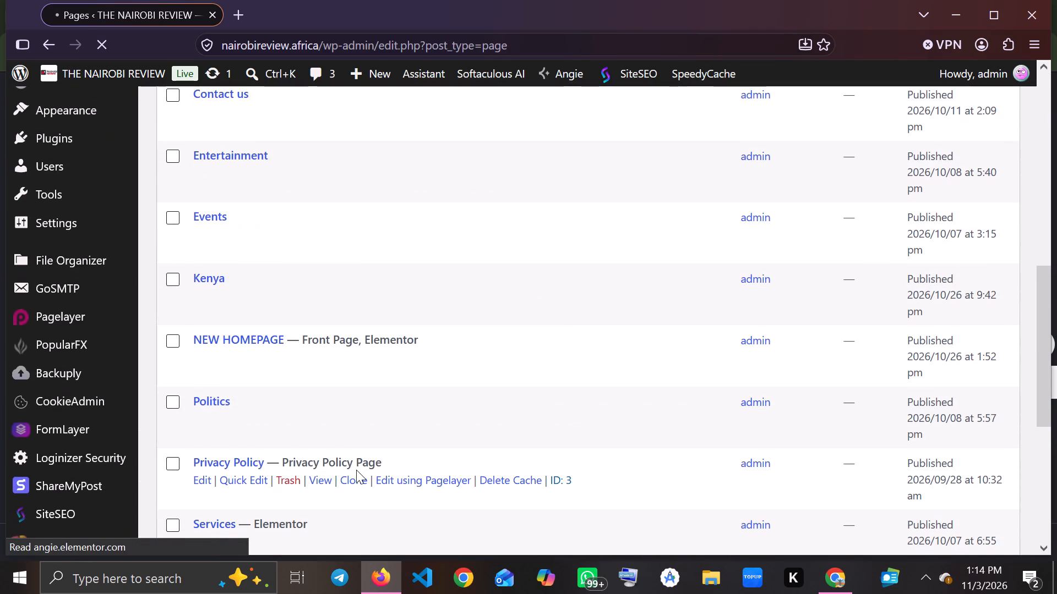
# Open the NEW HOMEPAGE front page from the site's Pages list for editing.
pyautogui.scroll(-2, 356, 470)
pyautogui.scroll(1, 356, 470)
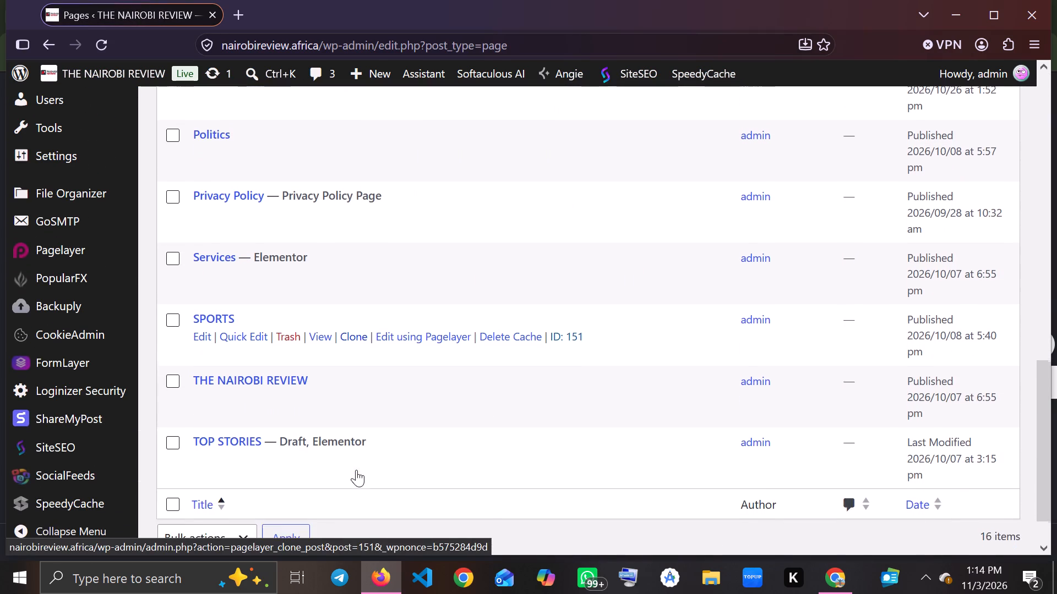
pyautogui.scroll(2, 356, 470)
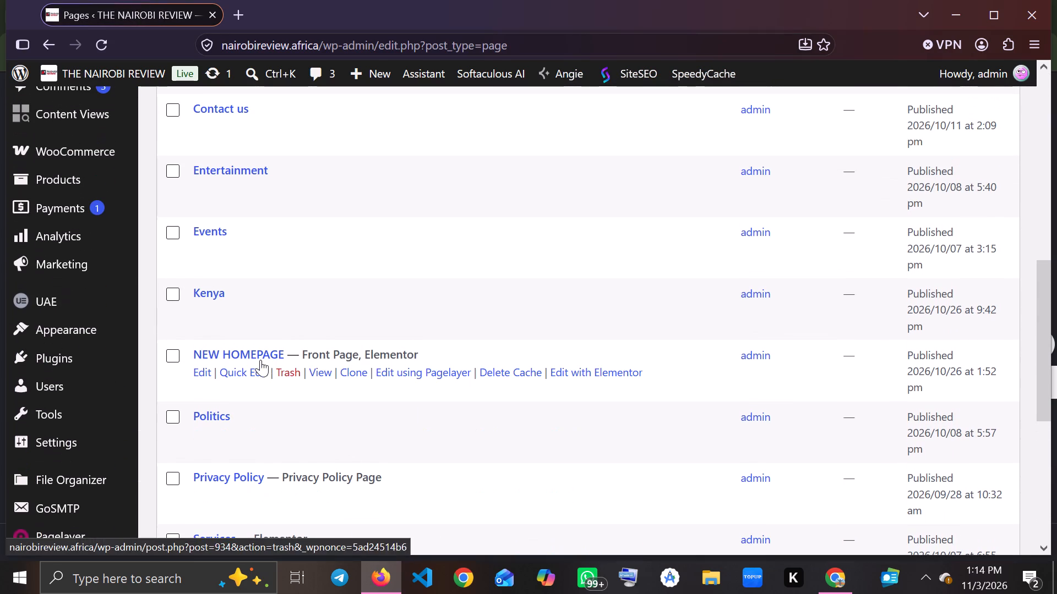
pyautogui.click(195, 373)
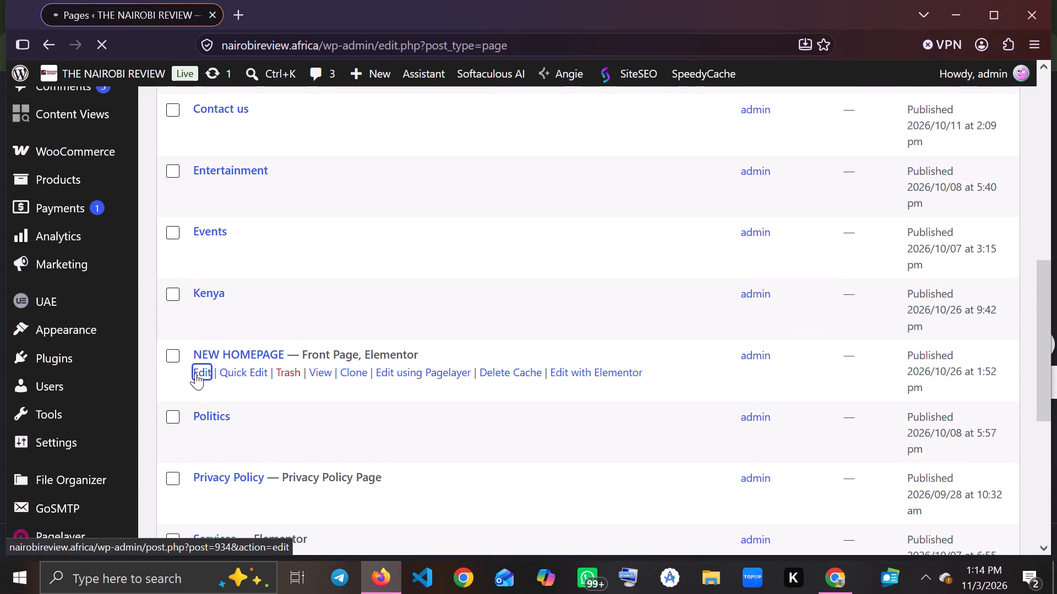
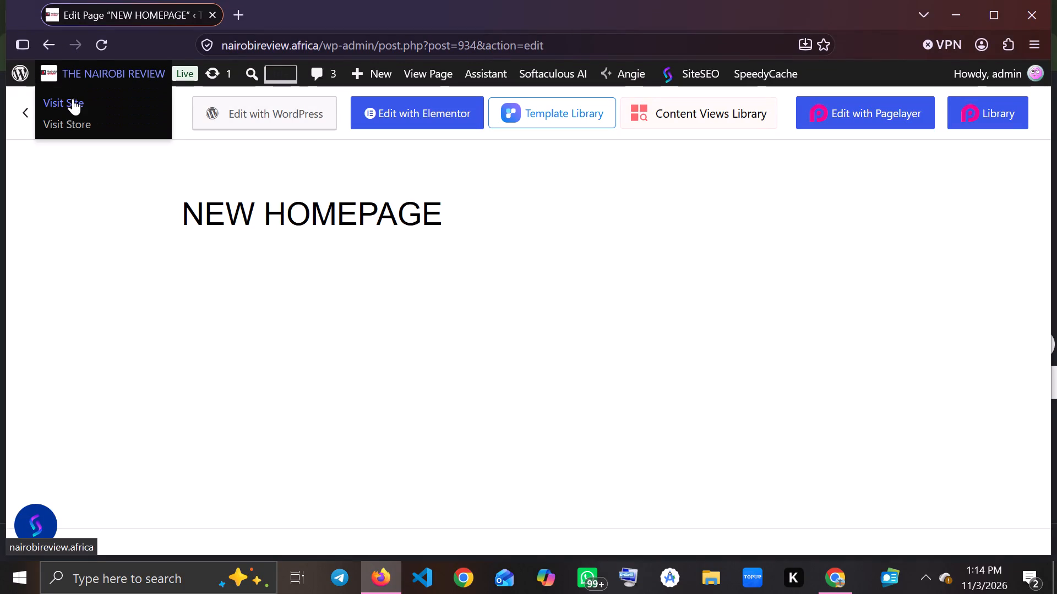
# Leave the NEW HOMEPAGE editor, return to the site's admin dashboard and open the list of installed plugins.
pyautogui.click(73, 98)
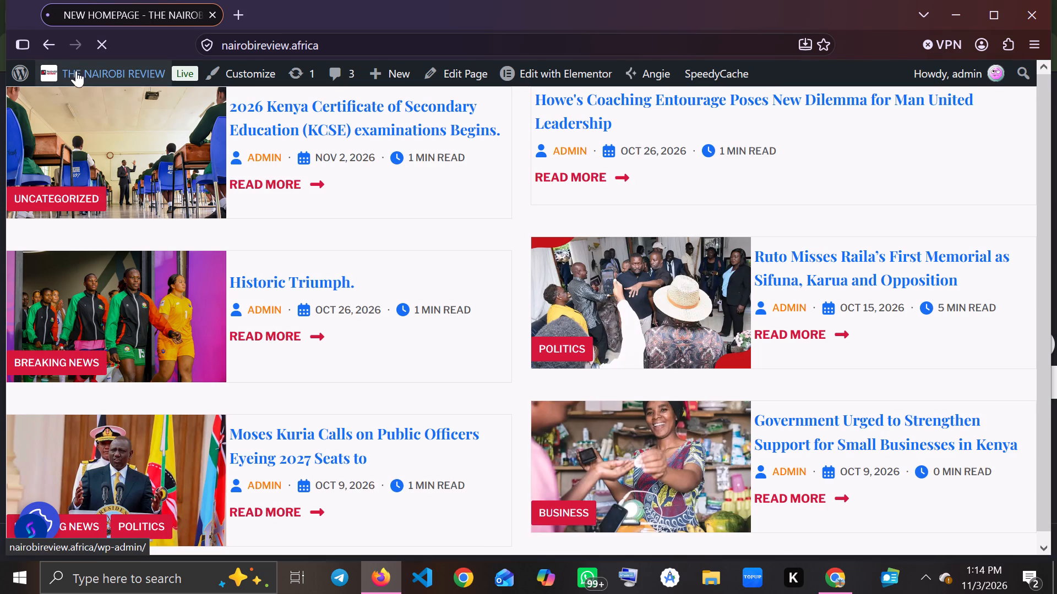
pyautogui.click(78, 95)
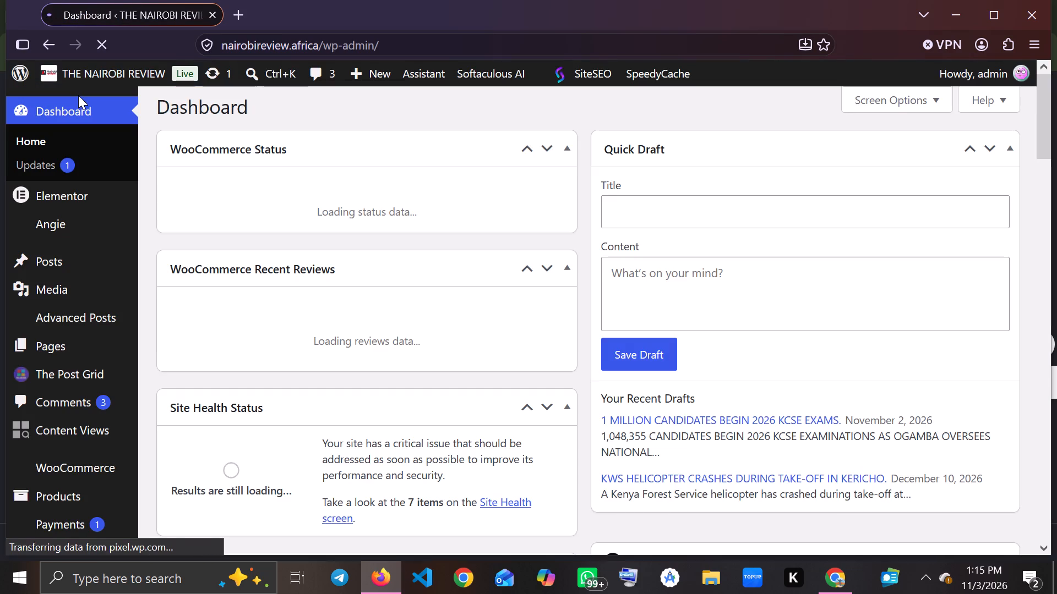
pyautogui.scroll(-5, 75, 290)
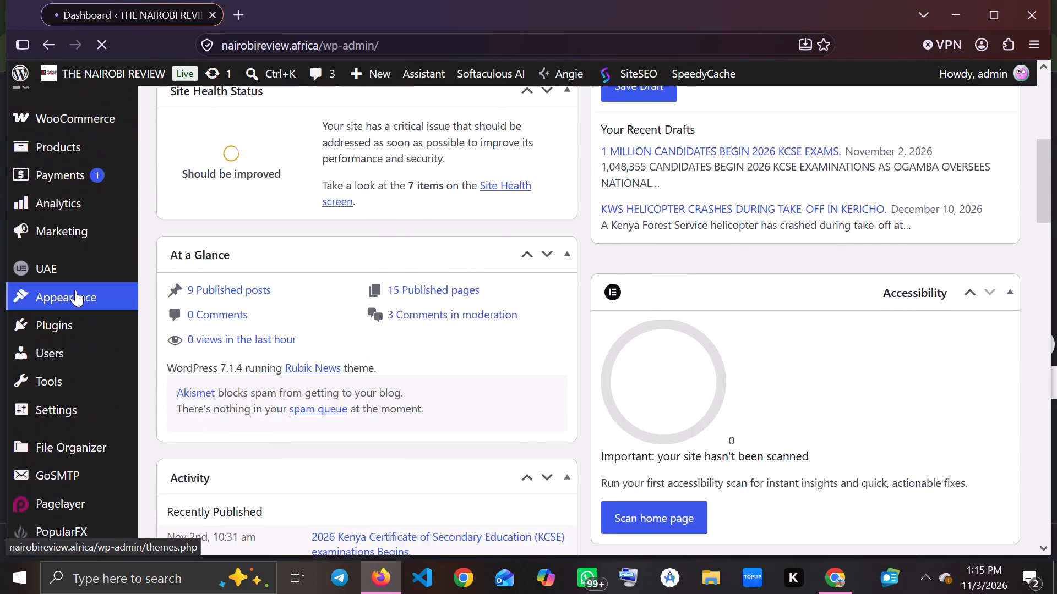
pyautogui.scroll(-1, 75, 290)
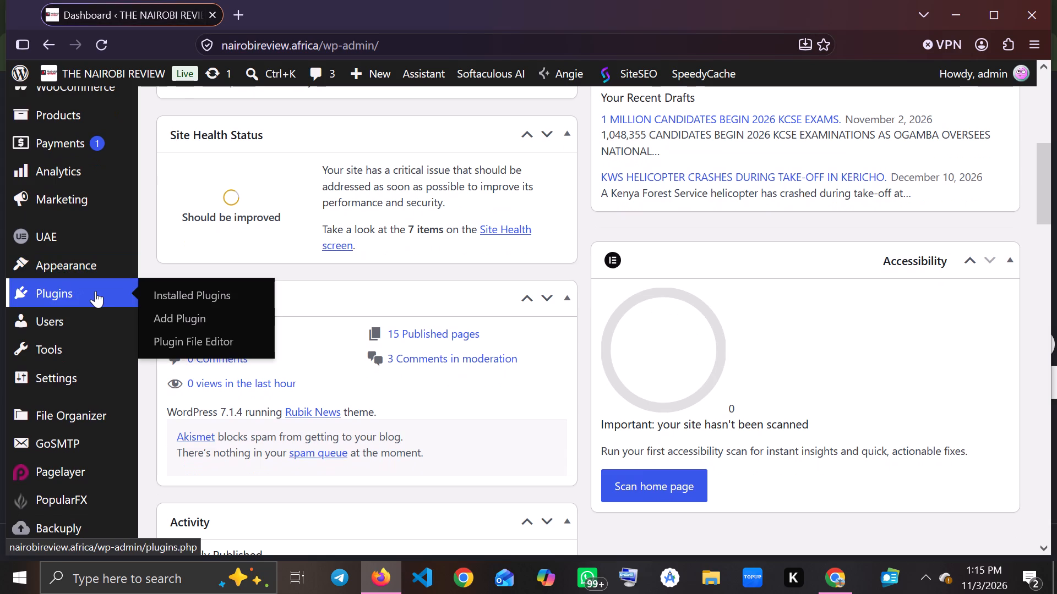
pyautogui.click(189, 289)
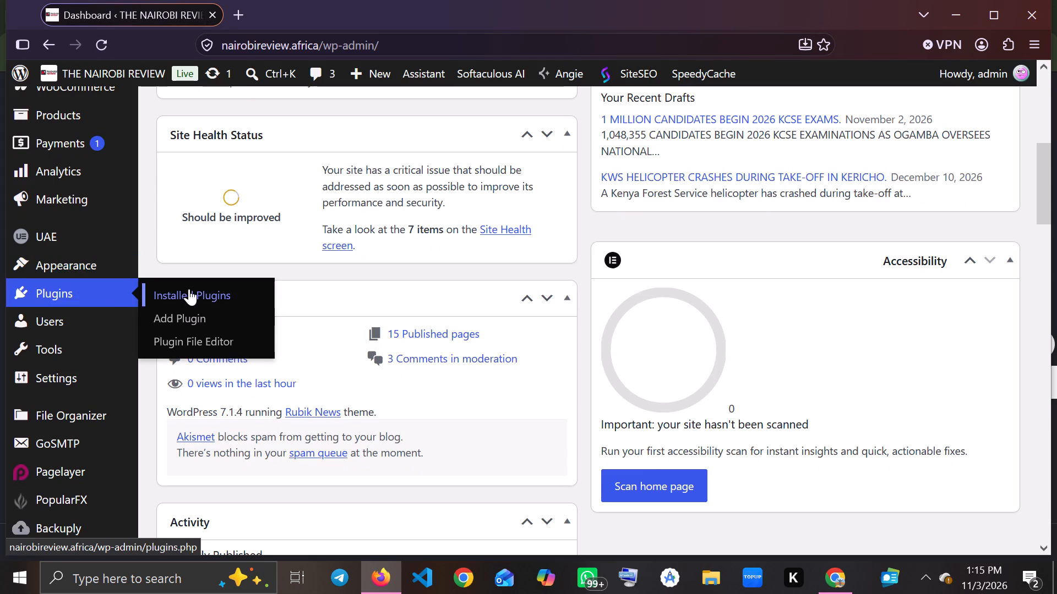
pyautogui.click(189, 289)
pyautogui.click(798, 582)
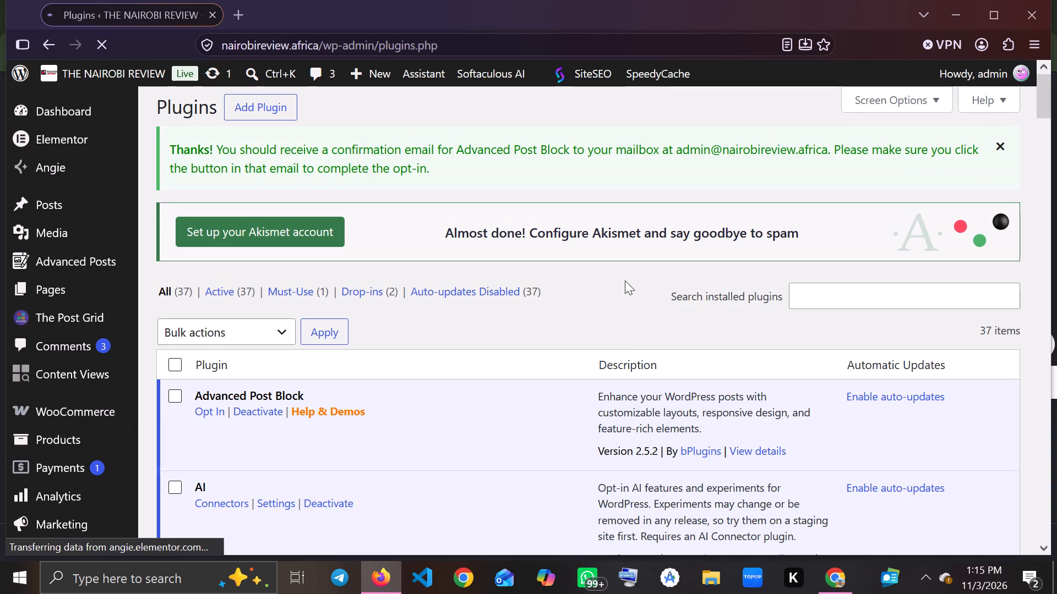
# Look through the installed plugins list, from Advanced Post Block to the Elementor entry, to review which plugins the site uses.
pyautogui.scroll(-3, 641, 349)
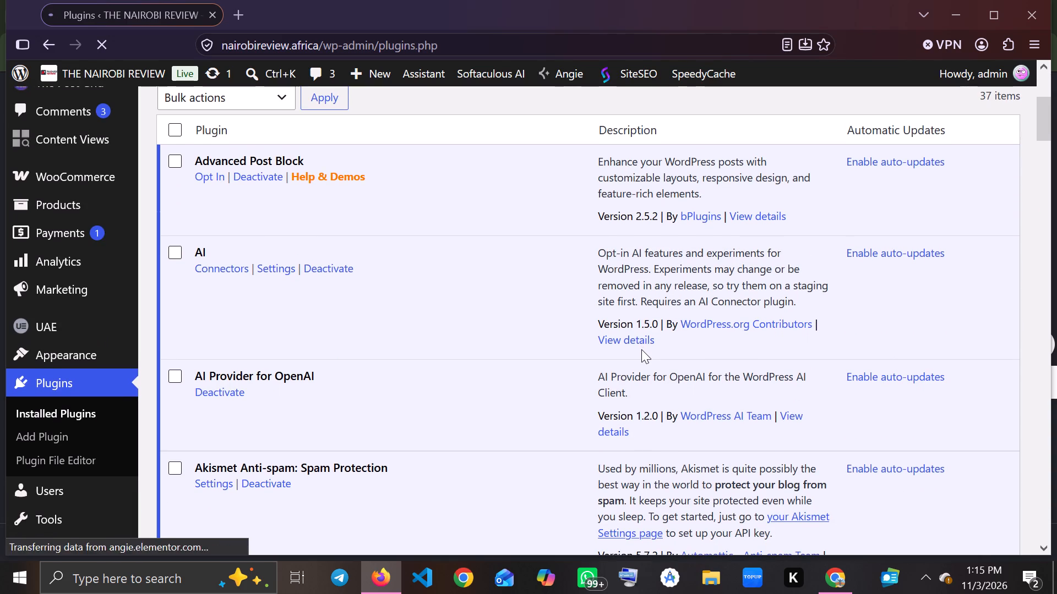
pyautogui.scroll(-6, 641, 349)
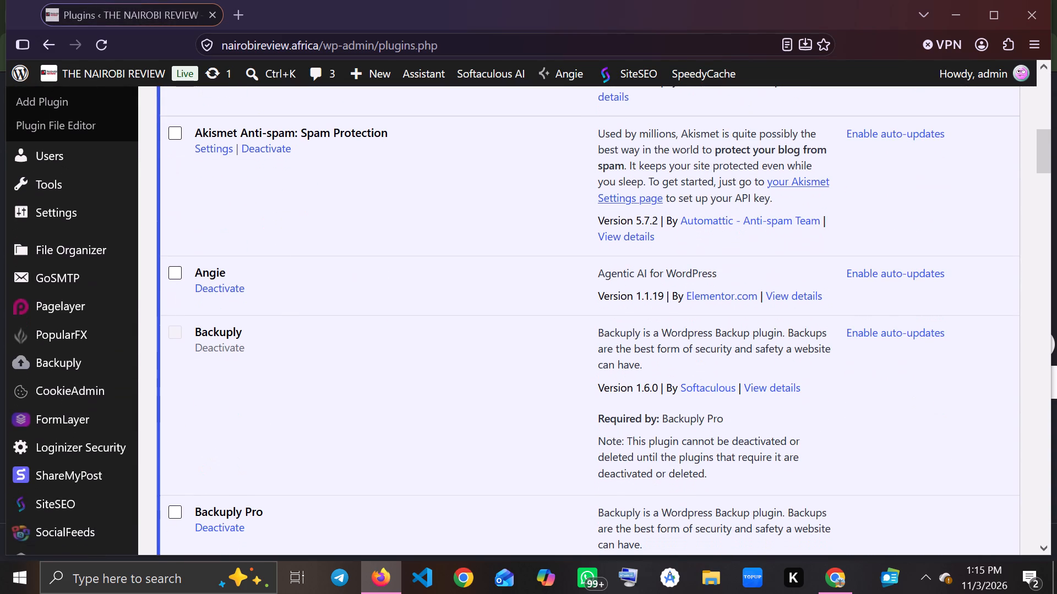
pyautogui.scroll(-6, 641, 349)
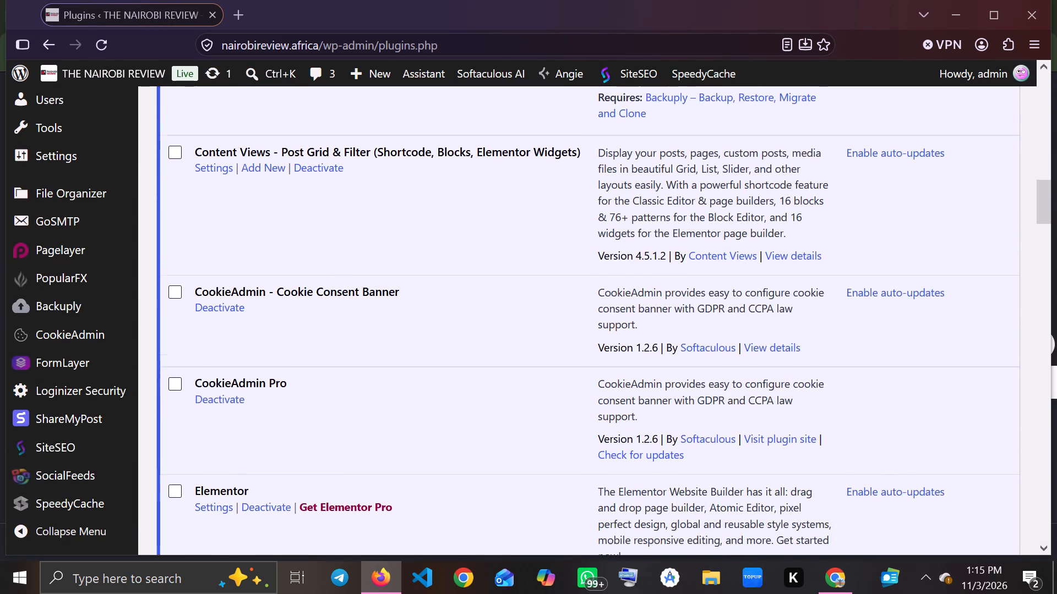
pyautogui.scroll(-1, 641, 349)
pyautogui.scroll(4, 641, 349)
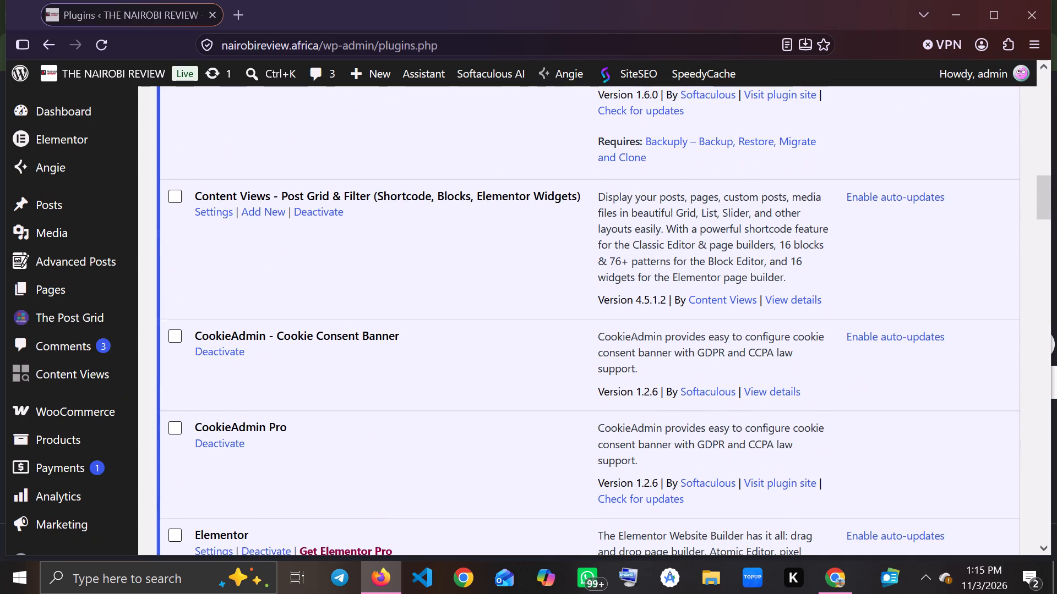
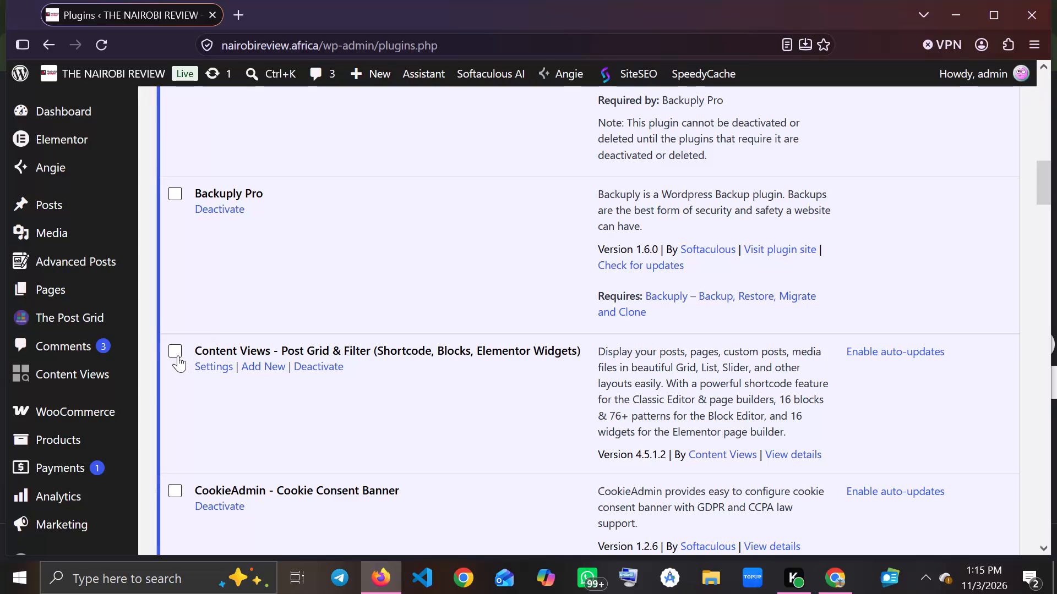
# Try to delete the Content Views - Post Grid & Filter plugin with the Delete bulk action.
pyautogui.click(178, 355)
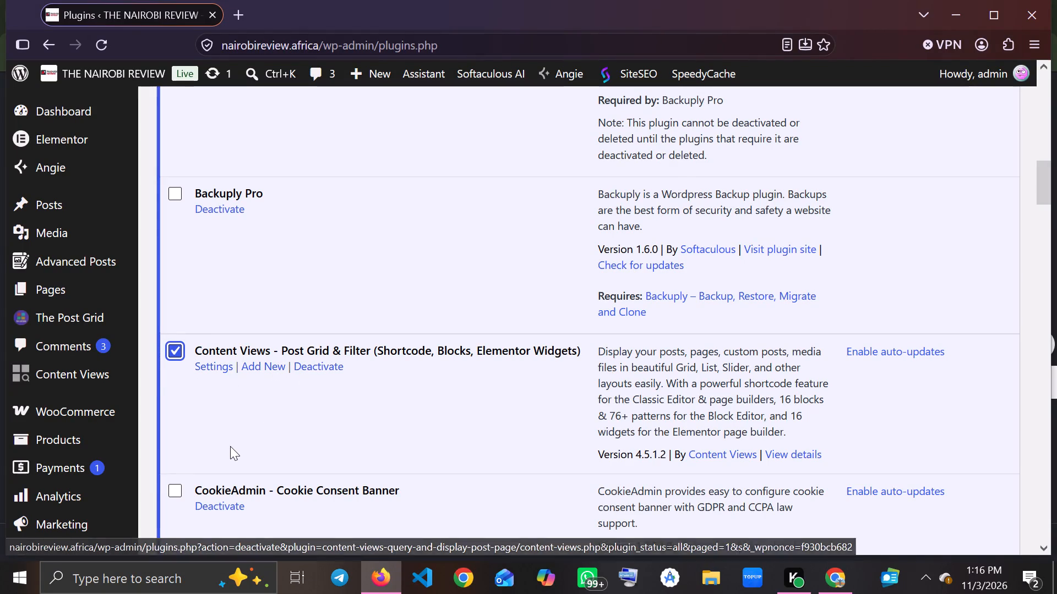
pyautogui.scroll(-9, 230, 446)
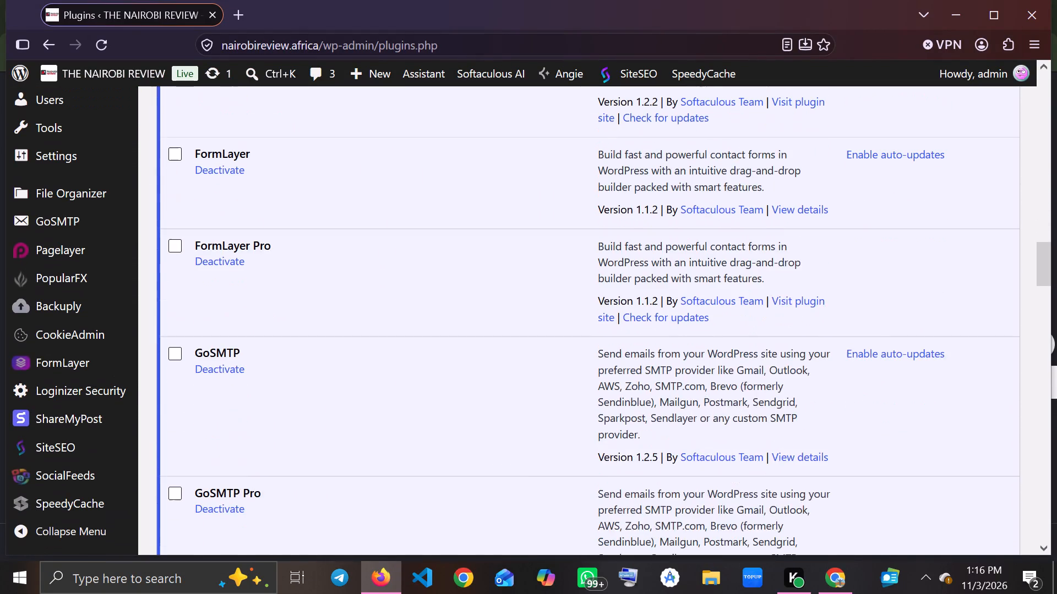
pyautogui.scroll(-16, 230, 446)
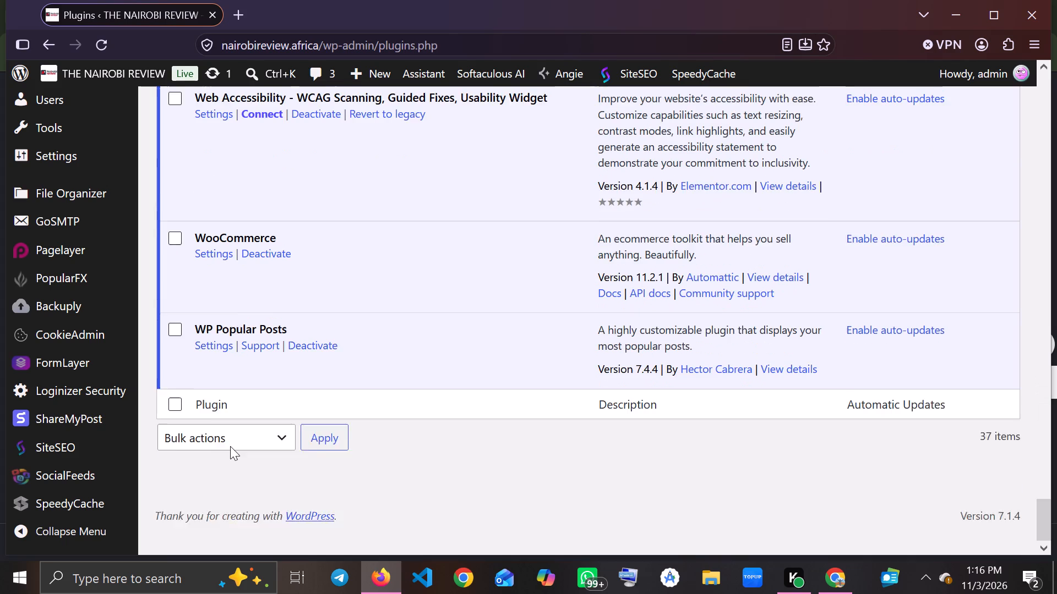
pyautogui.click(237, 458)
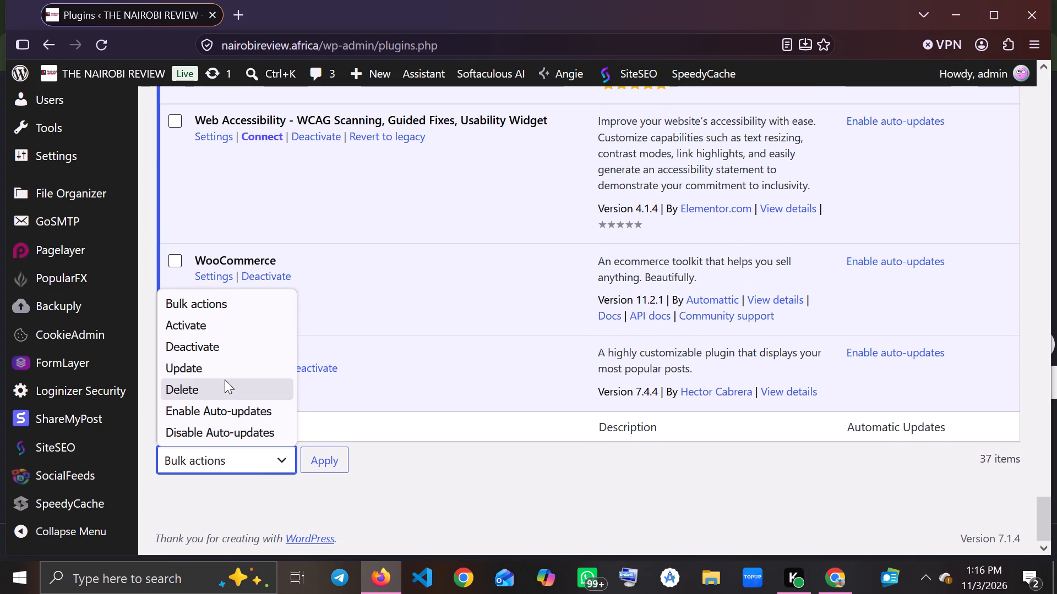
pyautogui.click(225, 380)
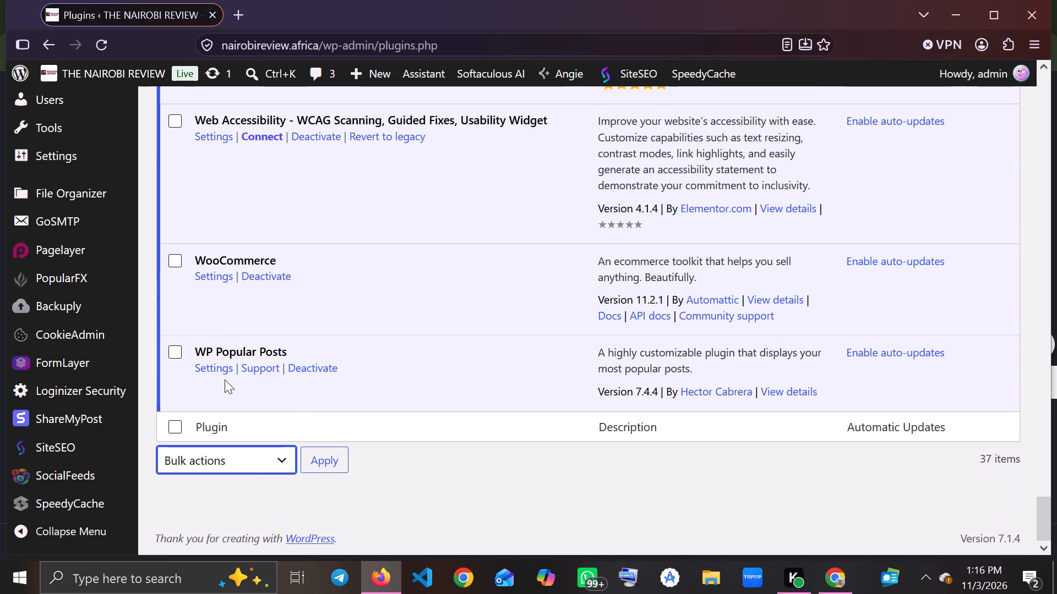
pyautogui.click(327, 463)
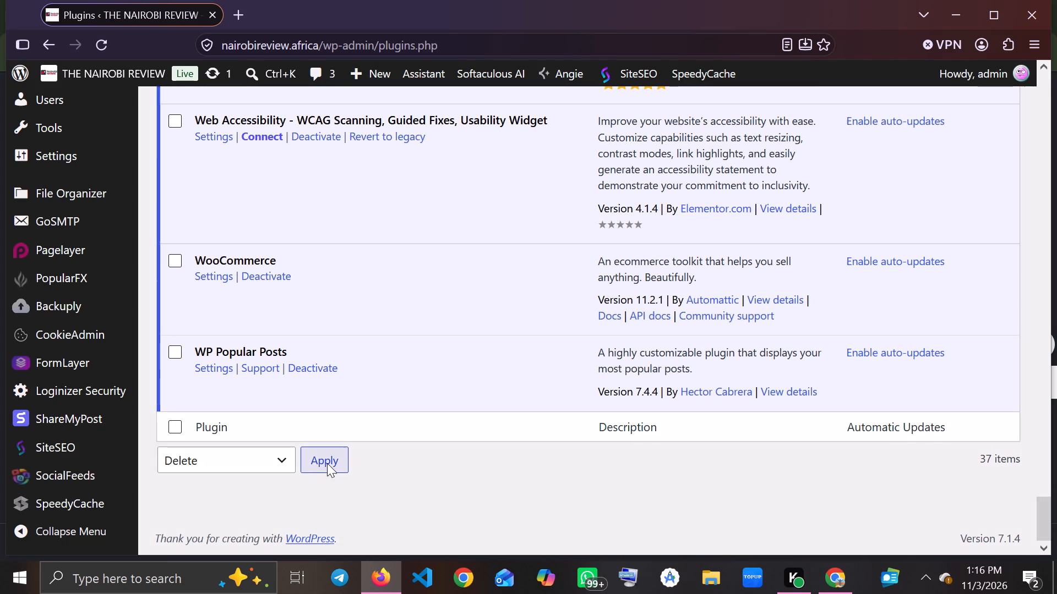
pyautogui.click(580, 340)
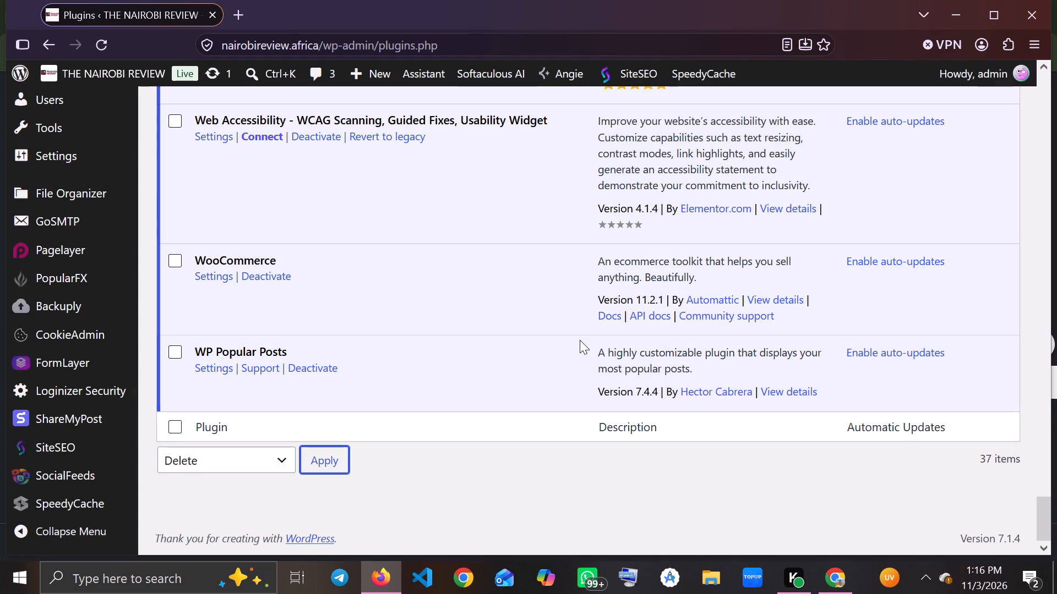
# Look back through the installed plugins list, between the WP Popular Posts and Loginizer entries, to review the active plugins.
pyautogui.scroll(3, 341, 271)
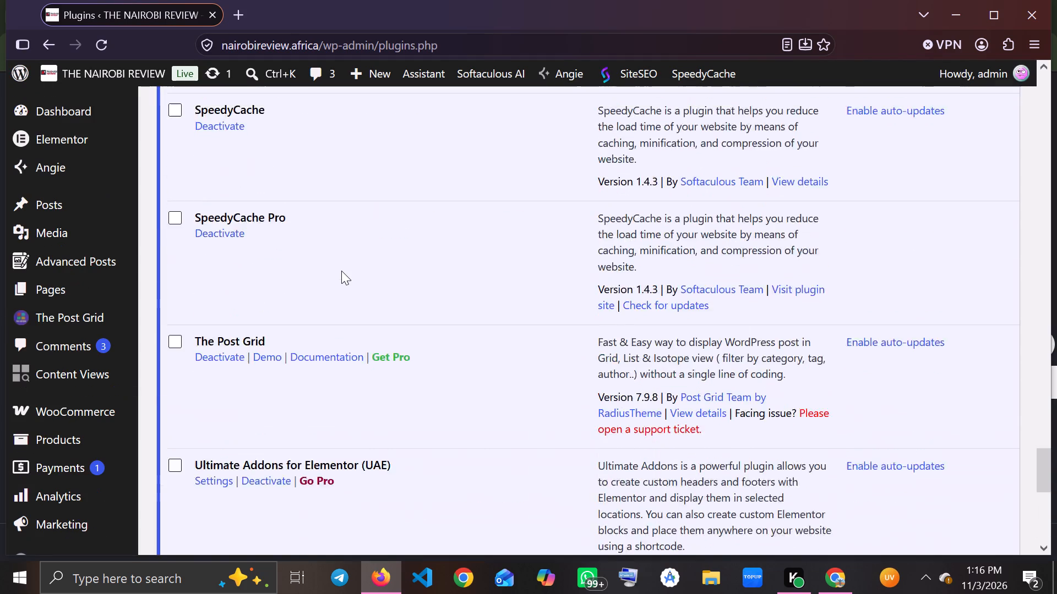
pyautogui.scroll(10, 341, 271)
pyautogui.scroll(-1, 341, 271)
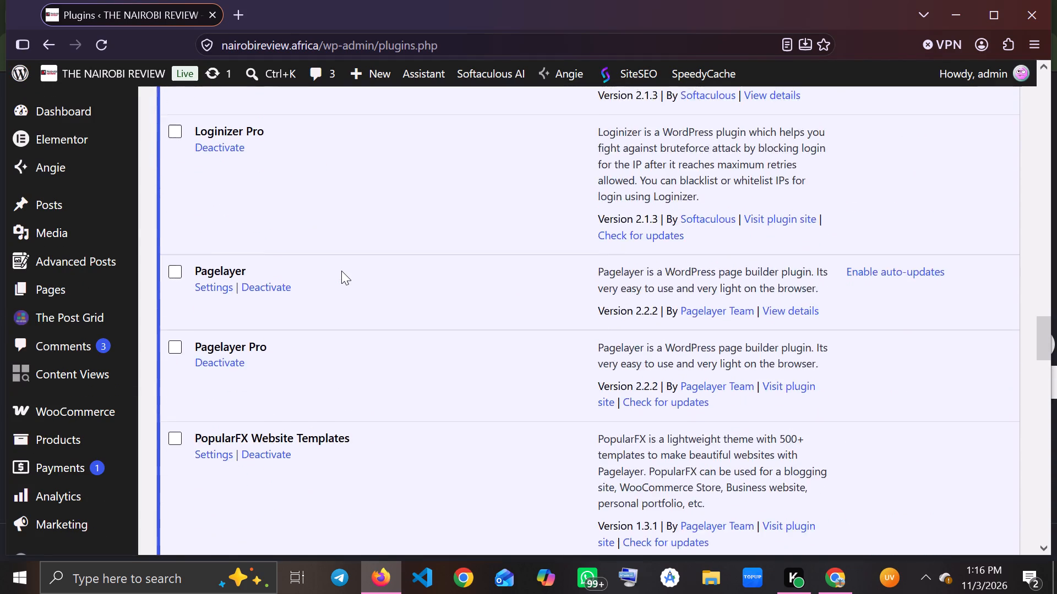
pyautogui.scroll(-9, 341, 271)
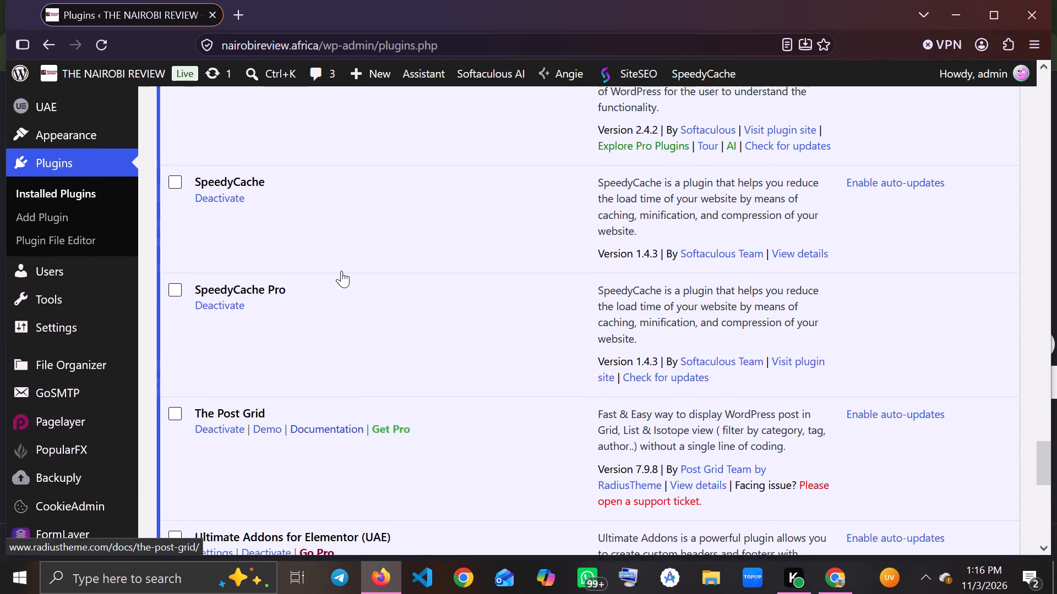
pyautogui.scroll(12, 341, 271)
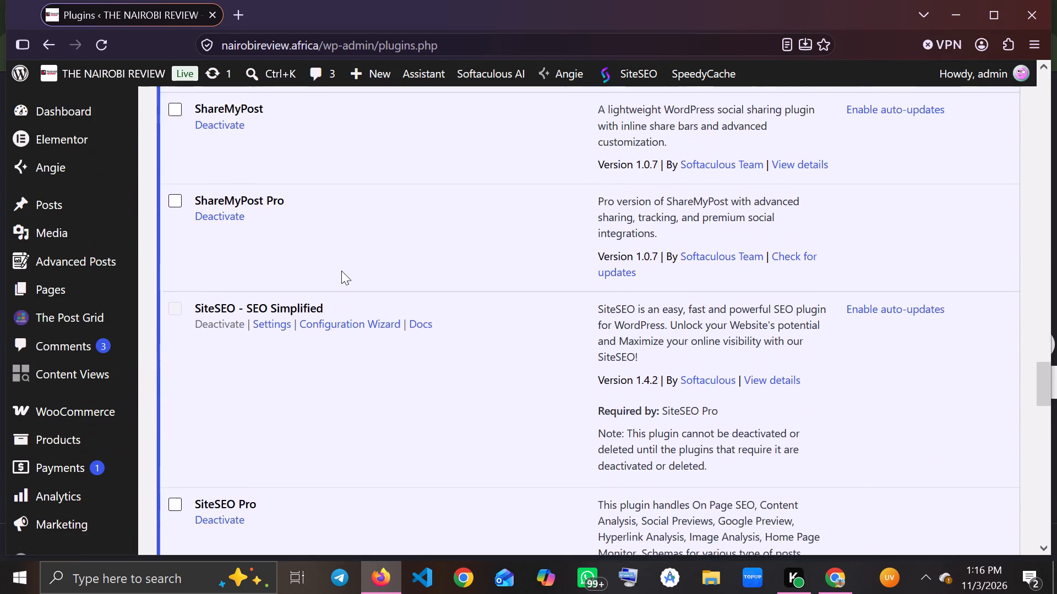
pyautogui.scroll(5, 341, 271)
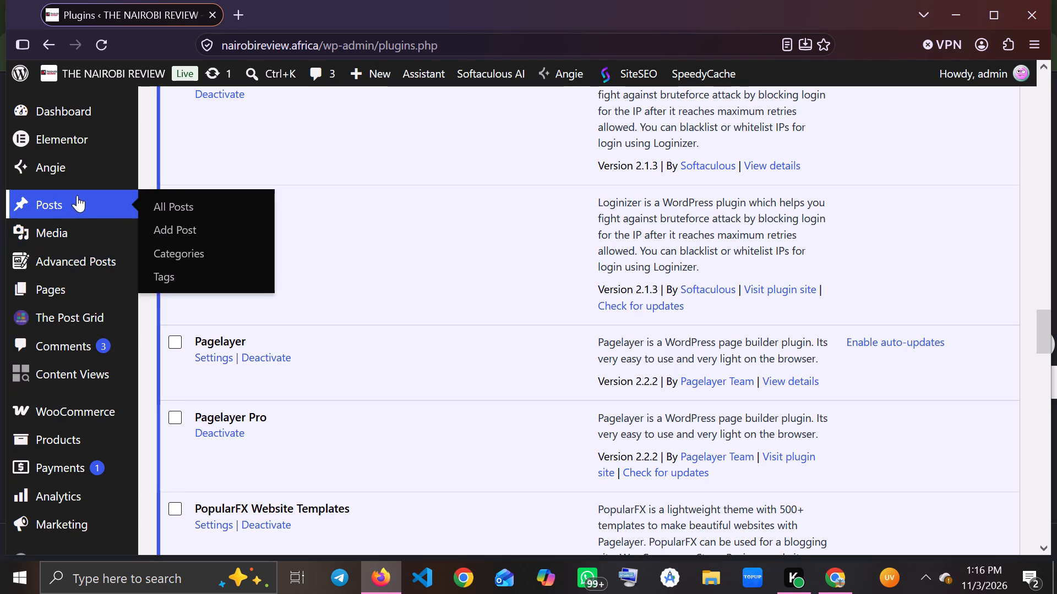
# Go to the site's list of pages and open NEW HOMEPAGE for editing.
pyautogui.click(58, 282)
pyautogui.click(179, 288)
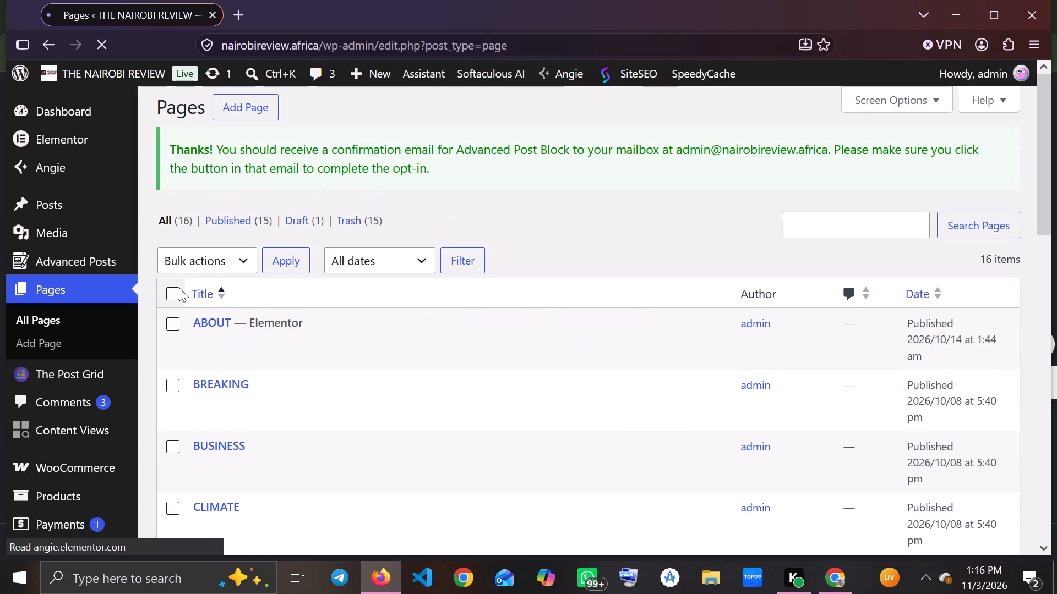
pyautogui.scroll(-5, 382, 344)
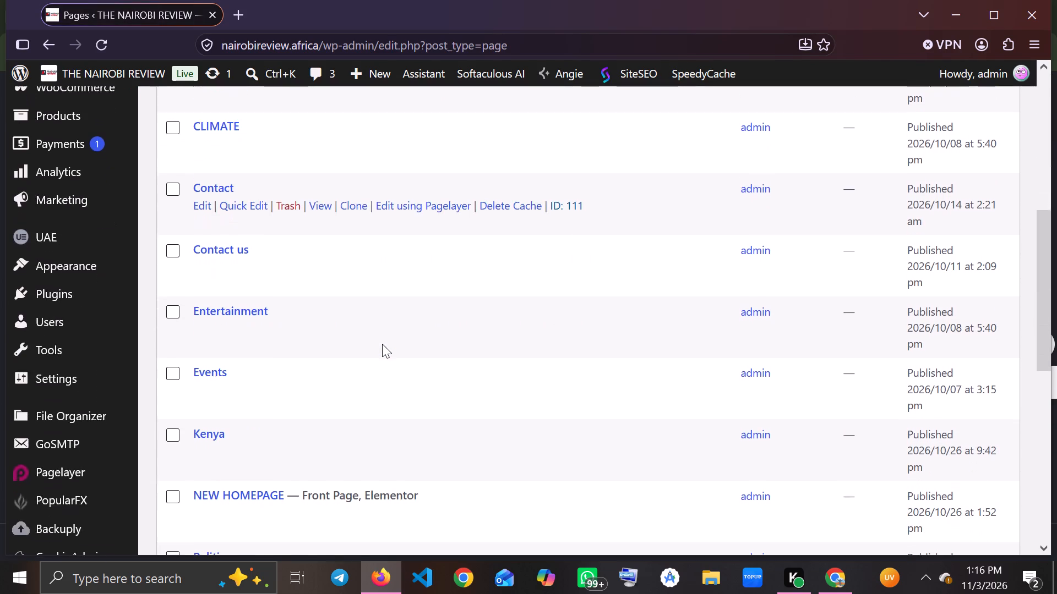
pyautogui.scroll(-3, 382, 344)
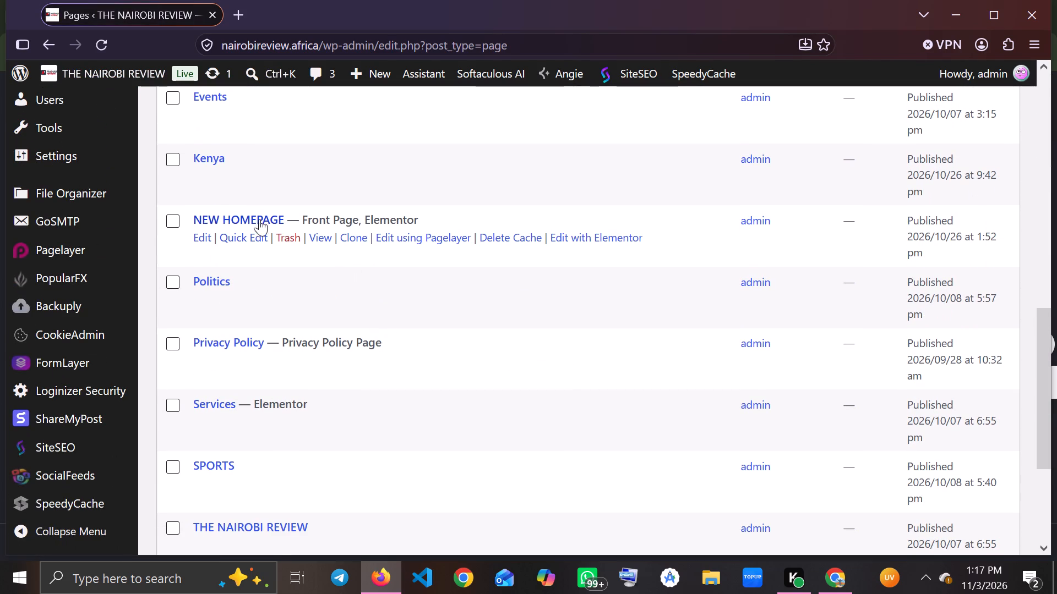
pyautogui.click(198, 235)
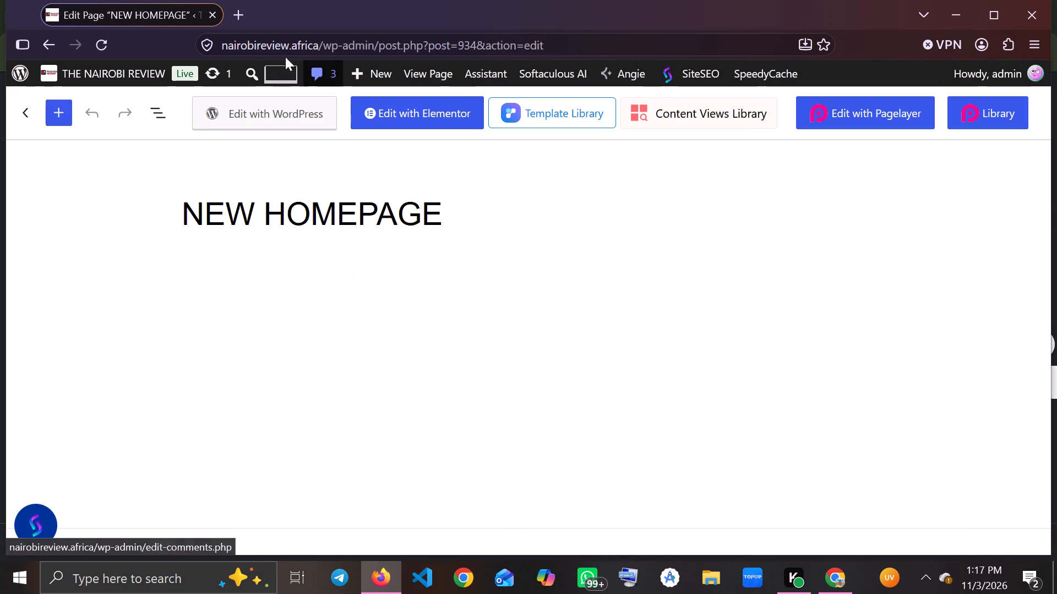
# Return to the list of pages and view the live version of NEW HOMEPAGE.
pyautogui.click(51, 44)
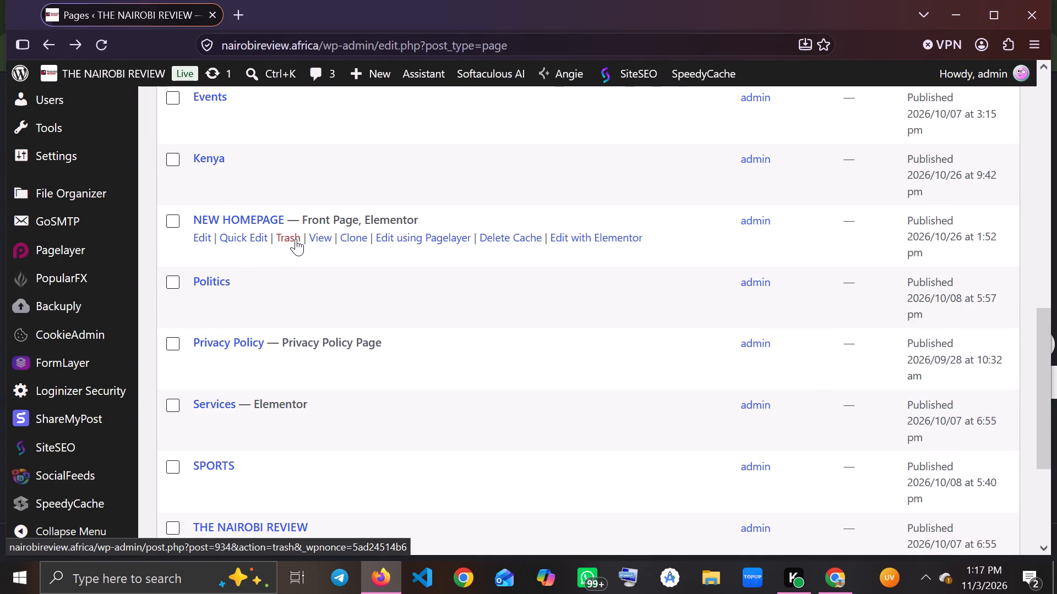
pyautogui.click(322, 232)
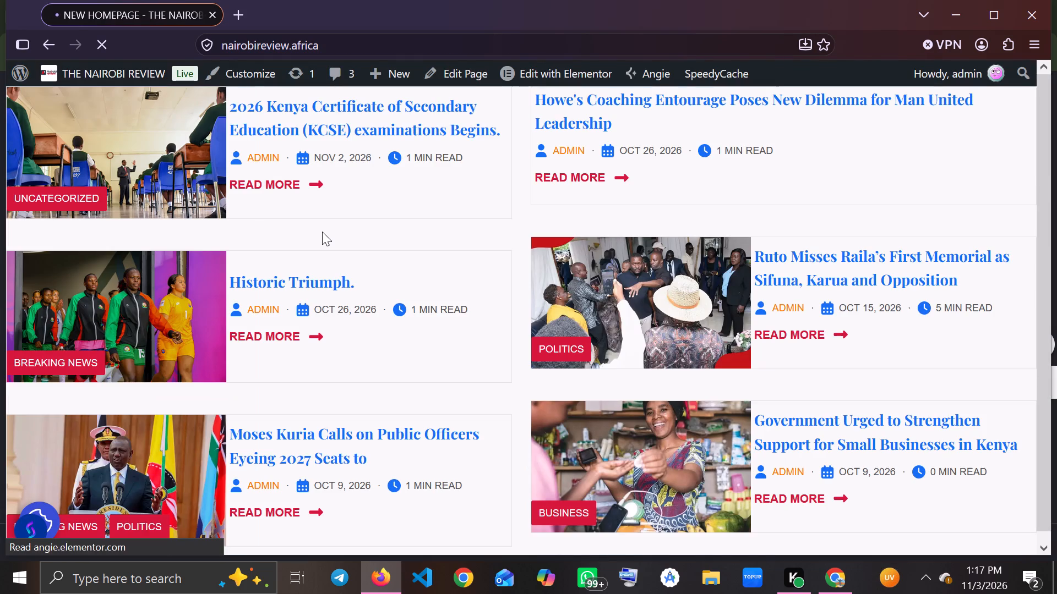
pyautogui.scroll(3, 322, 232)
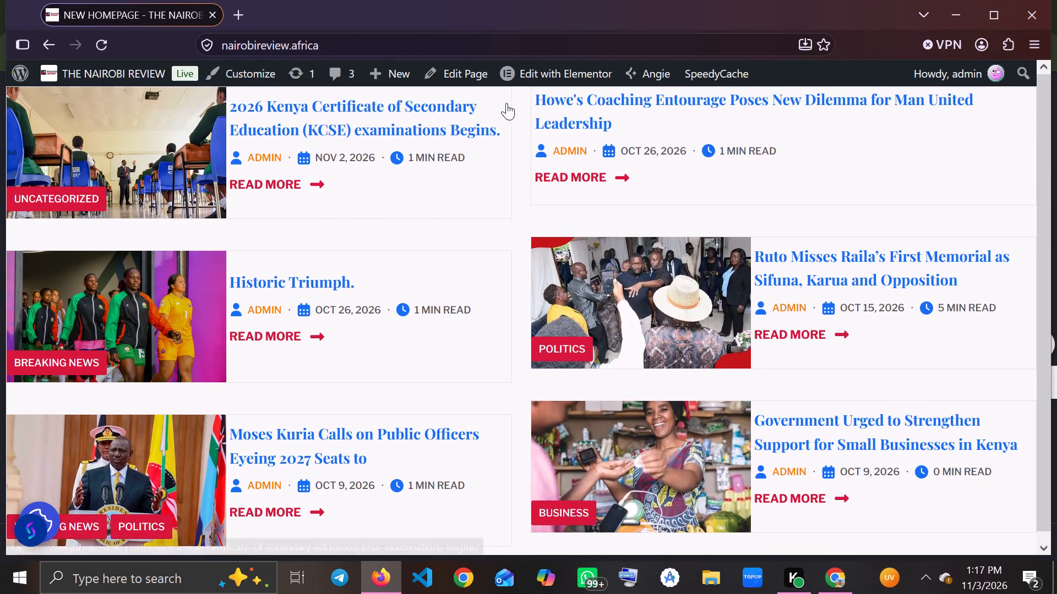
# Reopen NEW HOMEPAGE in the WordPress editor and examine its block list, document outline and the Paragraph block's options.
pyautogui.click(483, 78)
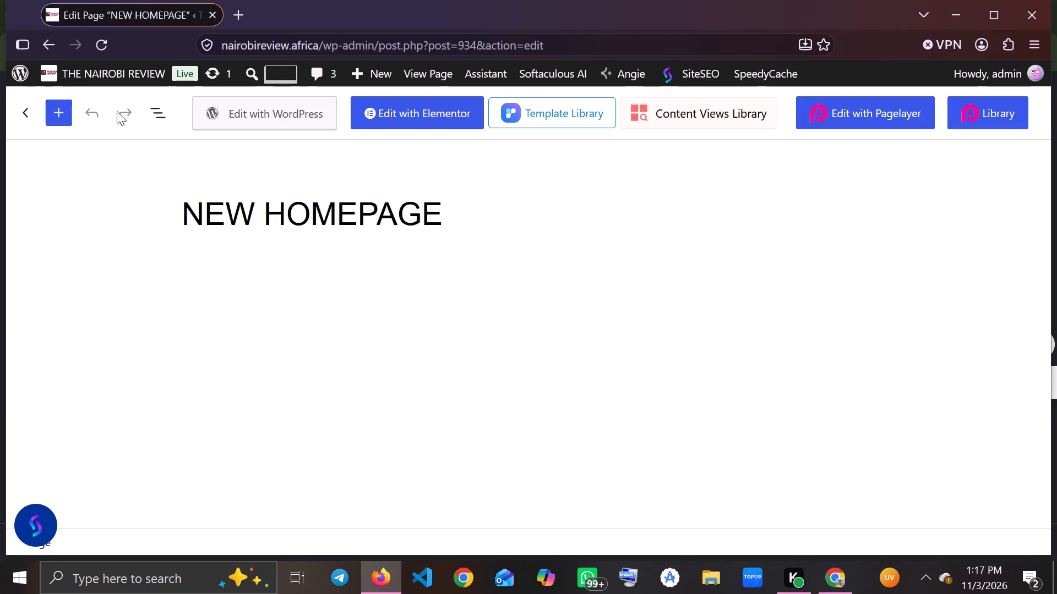
pyautogui.click(156, 113)
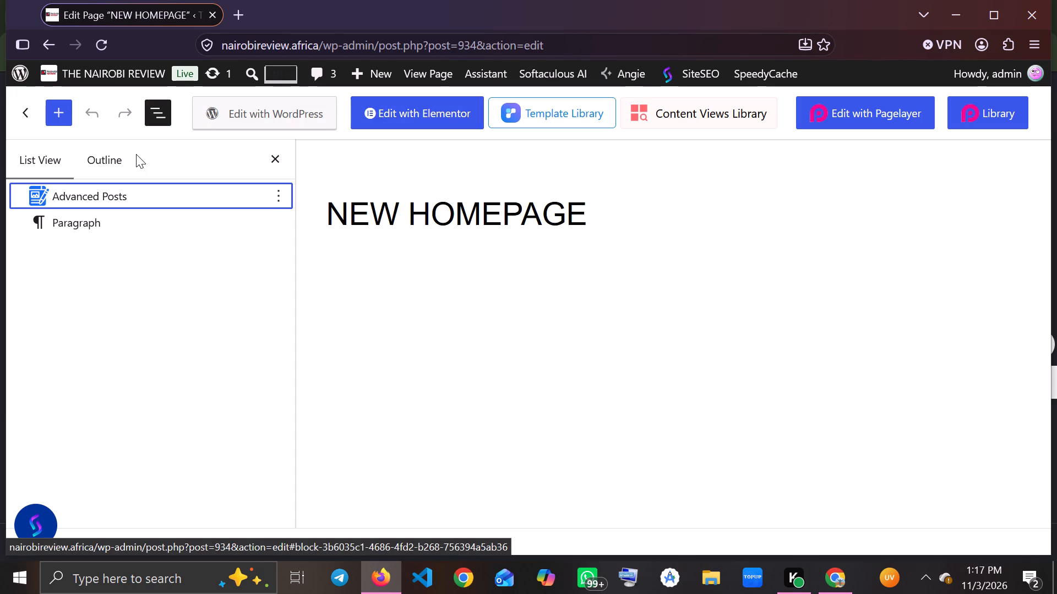
pyautogui.click(118, 156)
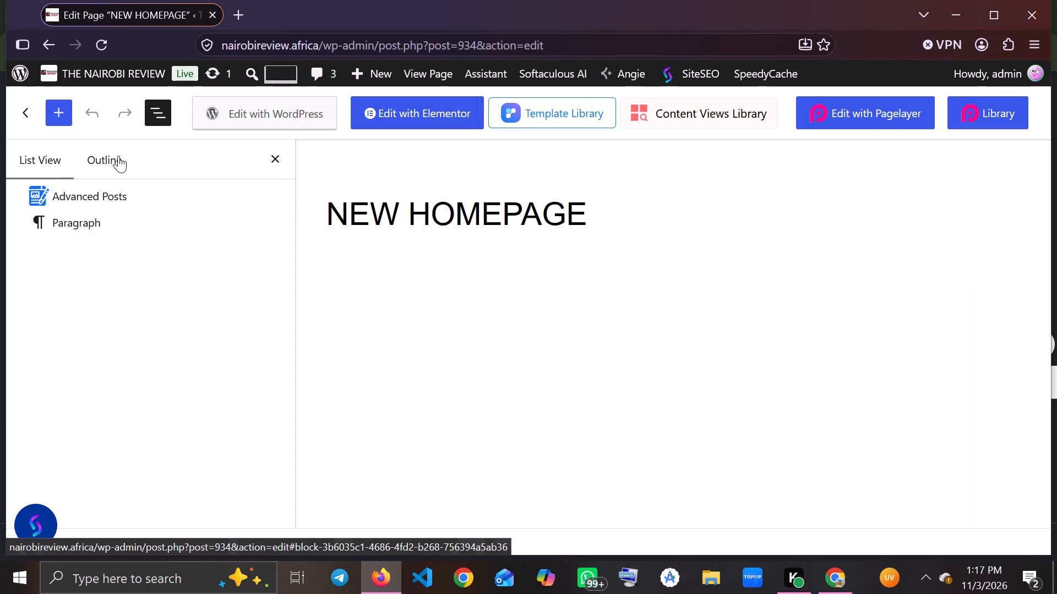
pyautogui.click(45, 163)
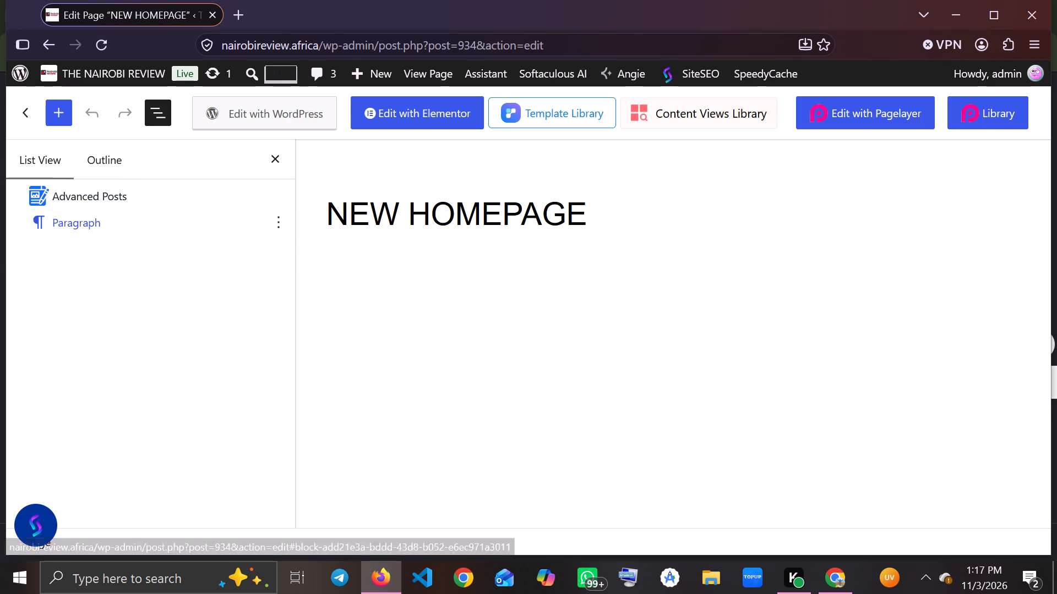
pyautogui.click(80, 227)
pyautogui.click(281, 217)
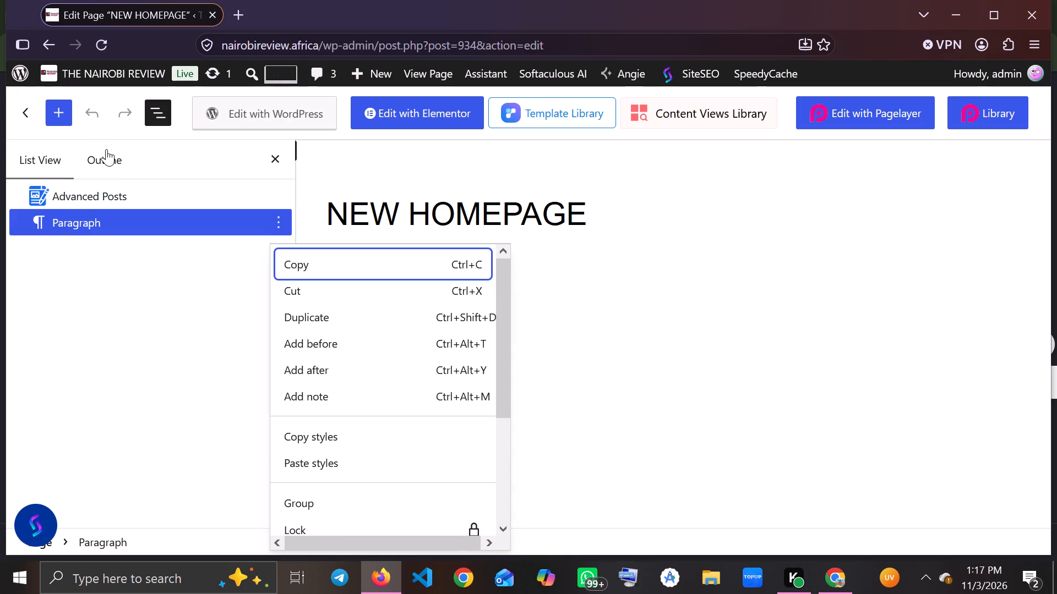
# Open NEW HOMEPAGE in the Elementor editor.
pyautogui.click(389, 103)
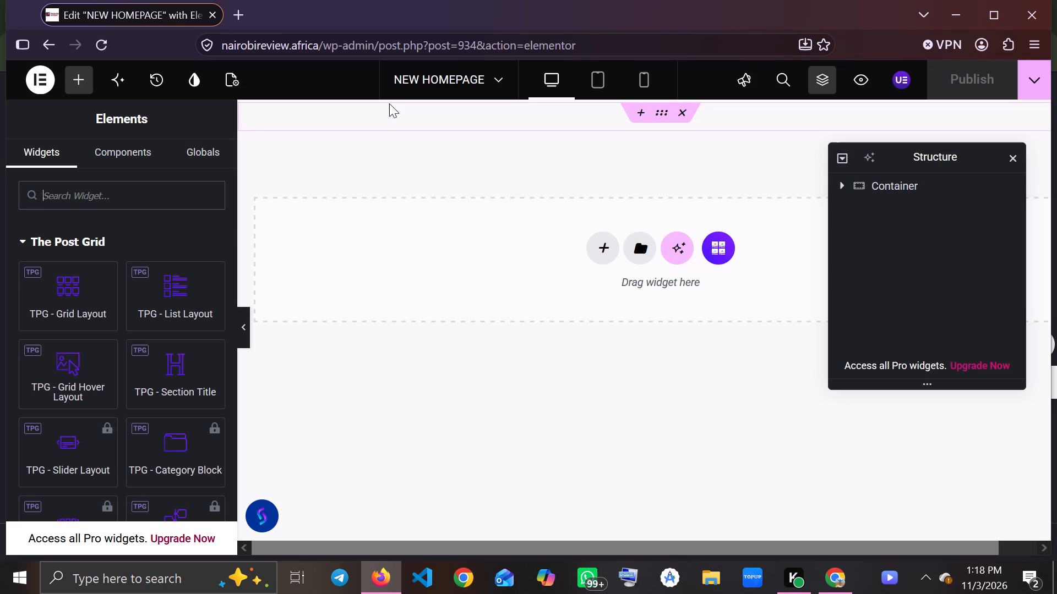
# Restore NEW HOMEPAGE to revision #1166 from Nov 2 @ 15:18 and publish the page.
pyautogui.click(151, 75)
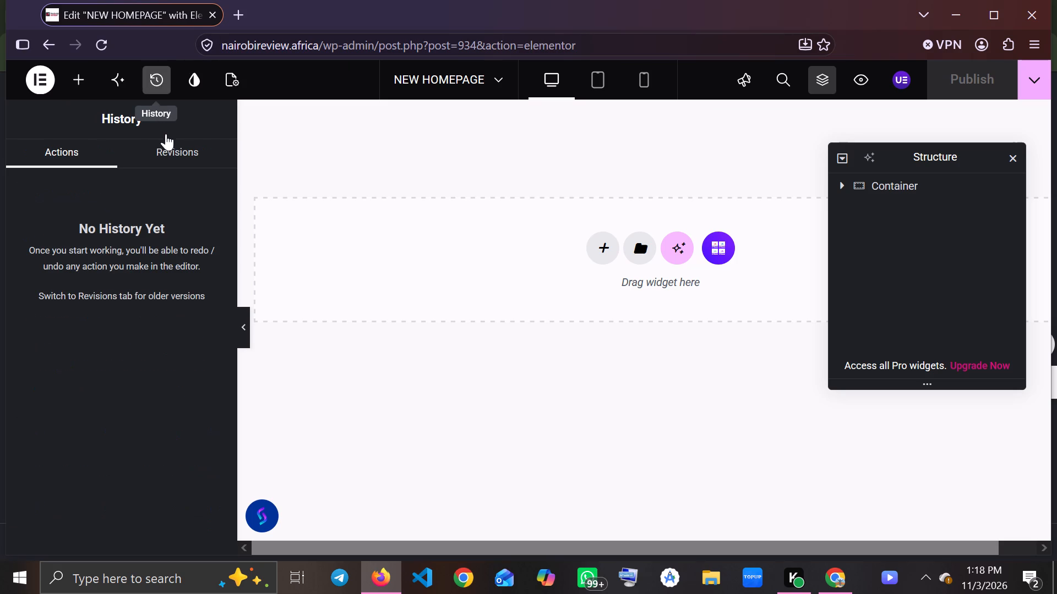
pyautogui.click(171, 145)
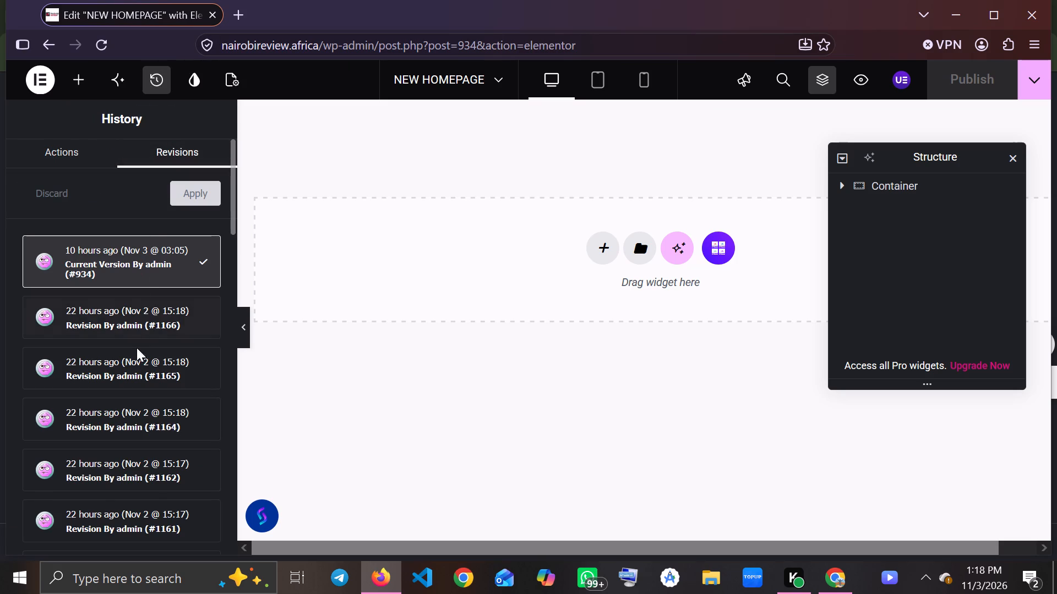
pyautogui.click(129, 318)
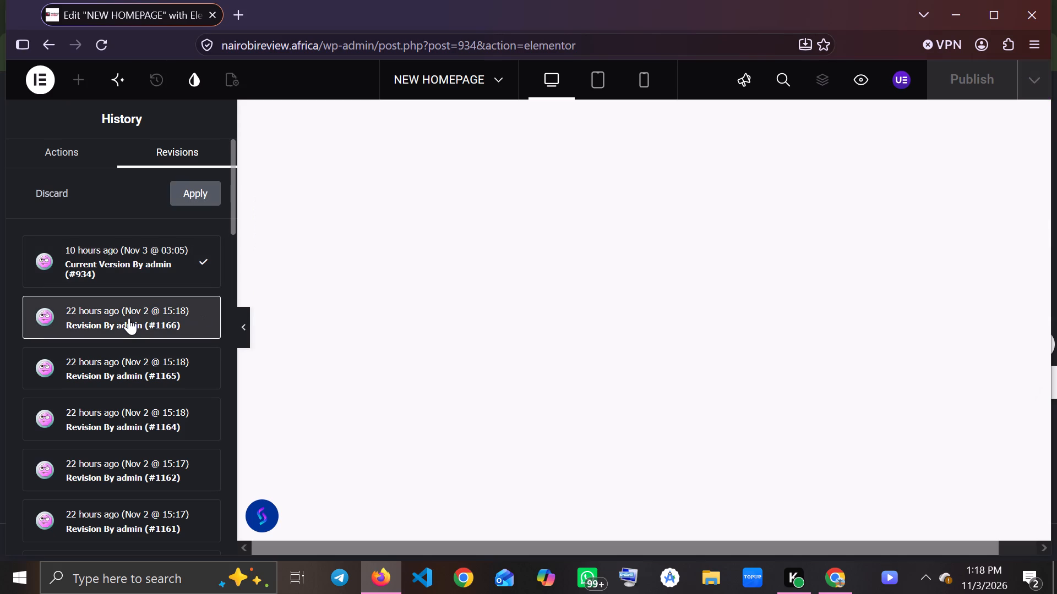
pyautogui.click(183, 197)
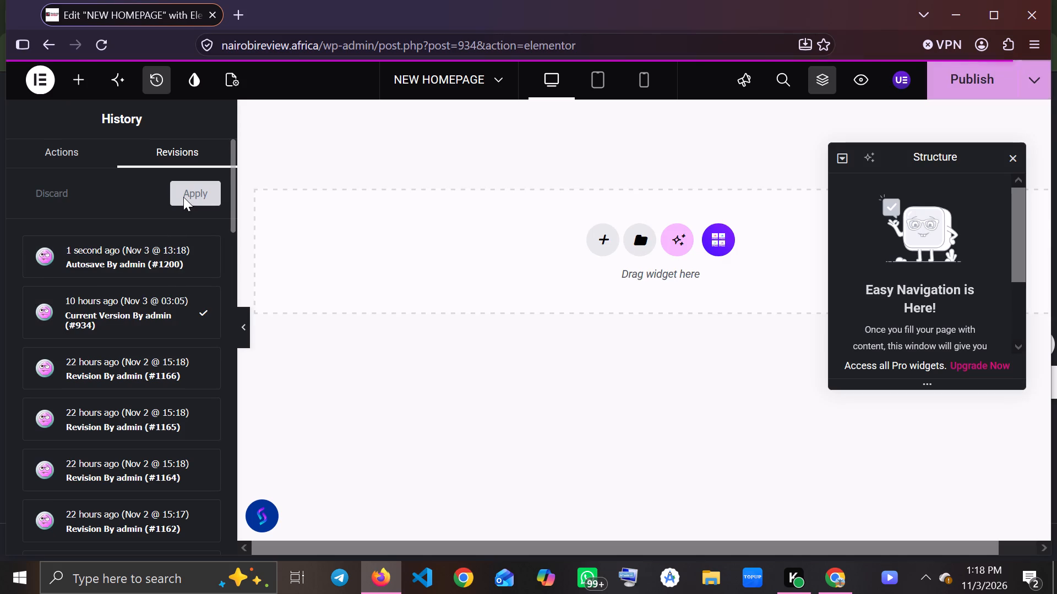
pyautogui.click(957, 77)
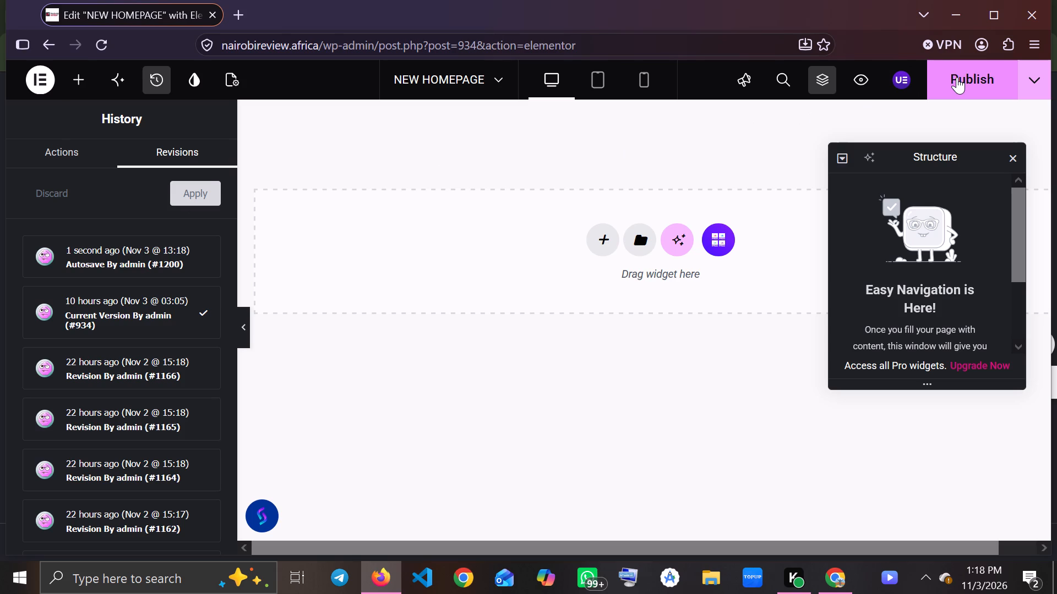
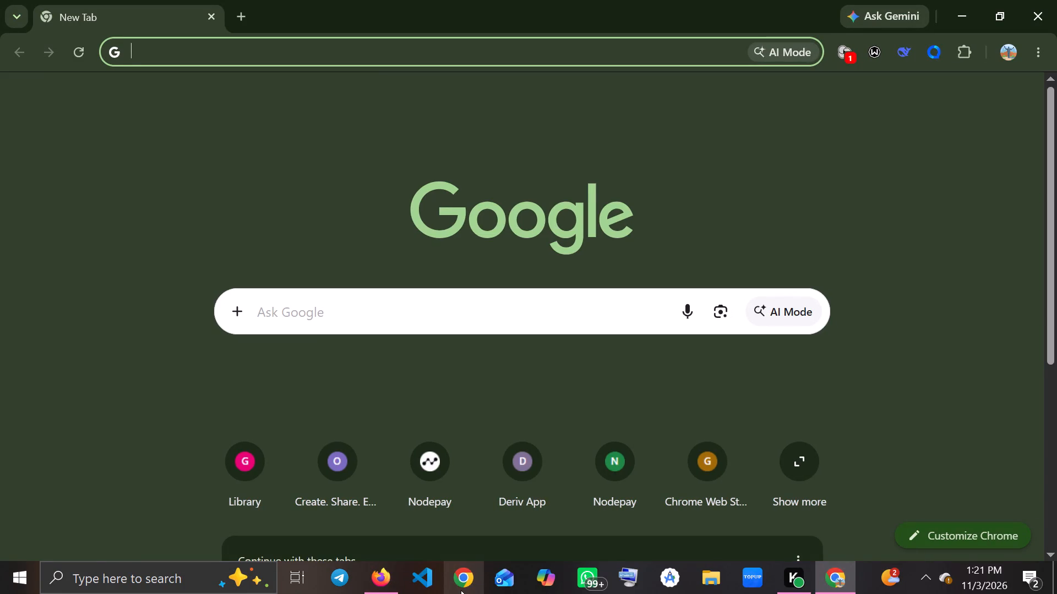
# Open nairobireview.africa in Chrome and reload it to check the live homepage.
pyautogui.press('n')
pyautogui.press('a')
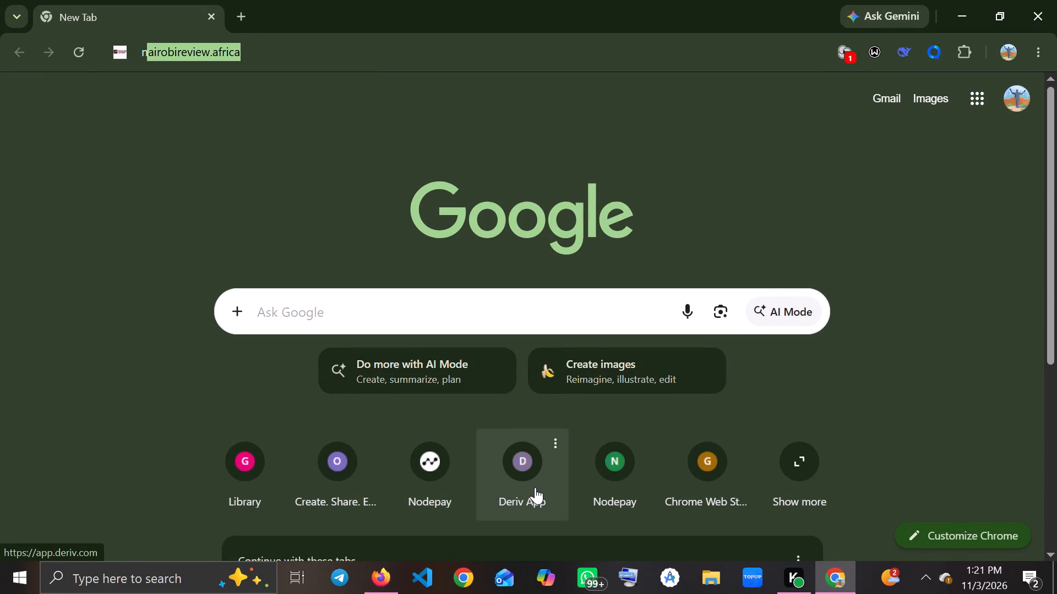
pyautogui.press('Return')
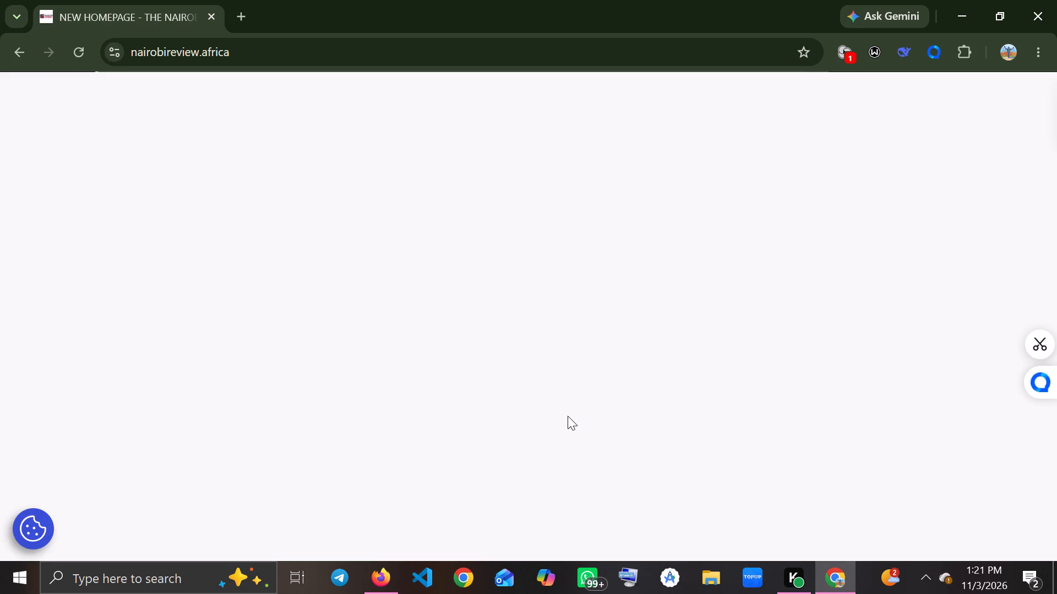
pyautogui.scroll(-2, 568, 416)
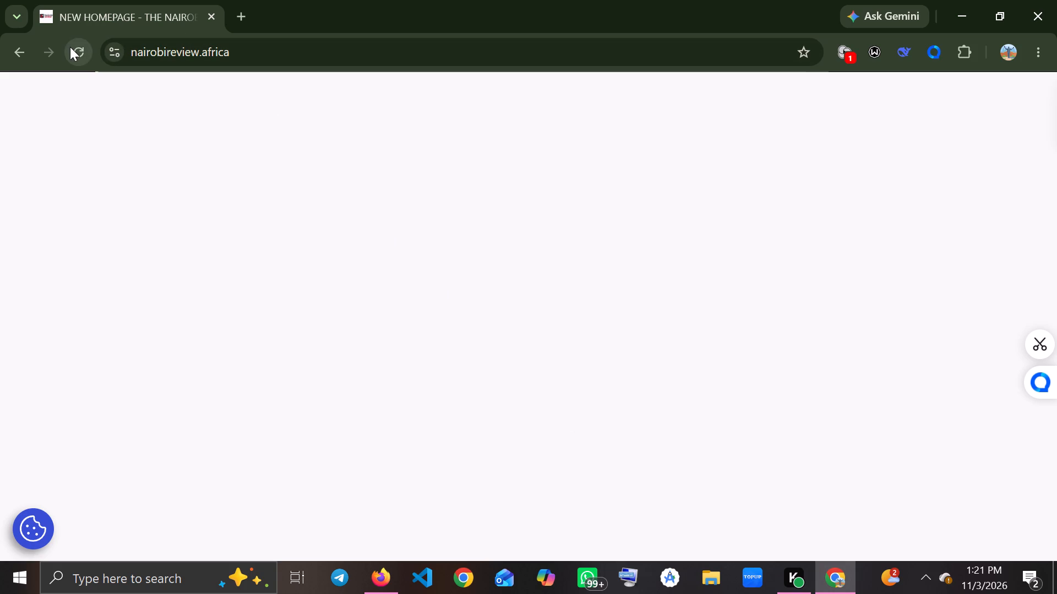
pyautogui.click(70, 47)
# Switch back to Firefox and preview NEW HOMEPAGE's Elementor revision #1146 from Nov 2 @ 14:46.
pyautogui.click(379, 579)
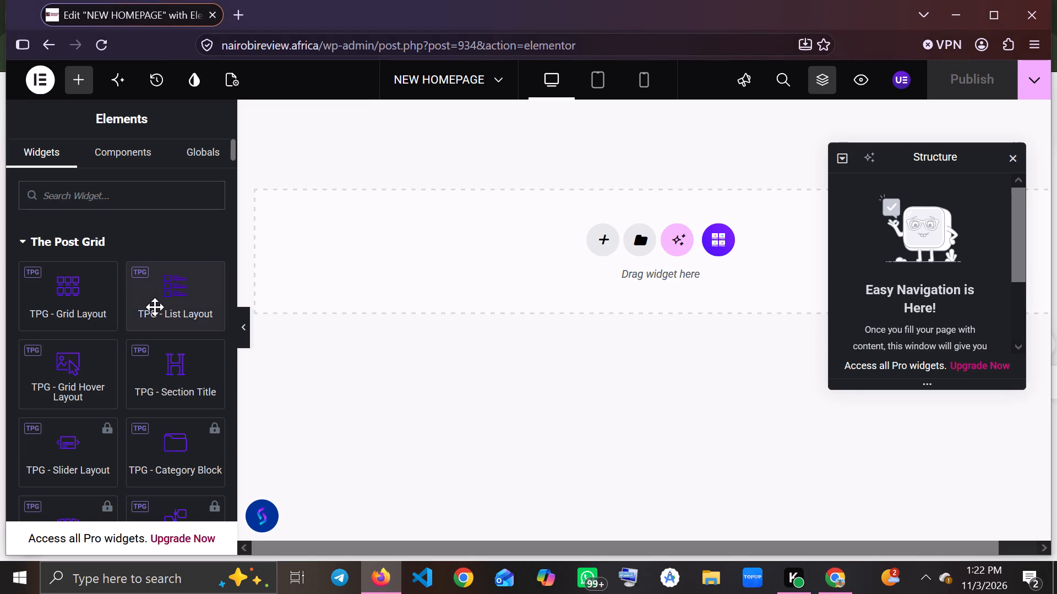
pyautogui.click(161, 80)
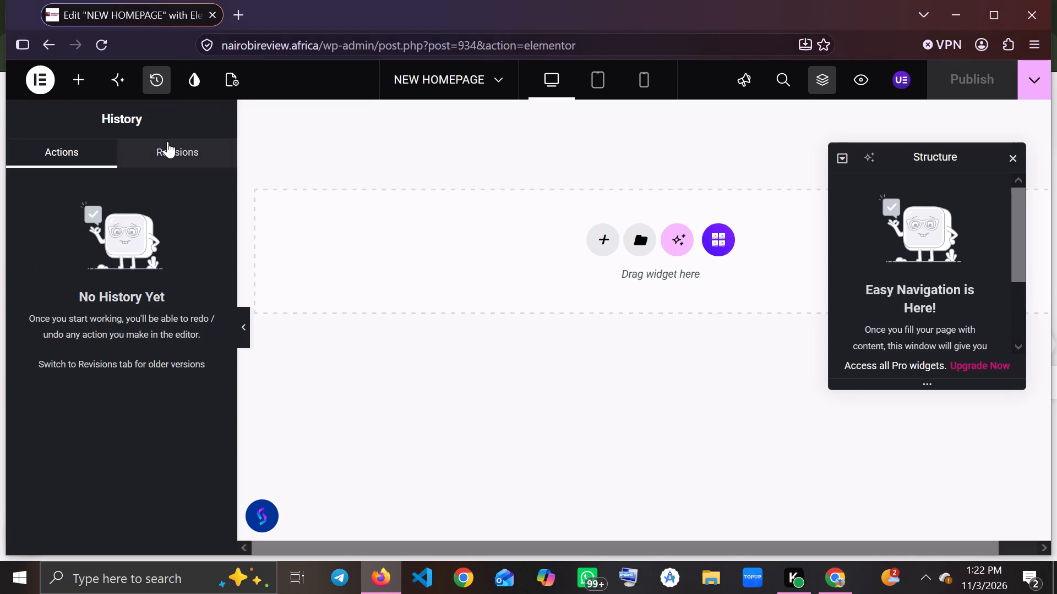
pyautogui.click(167, 141)
pyautogui.scroll(-3, 142, 369)
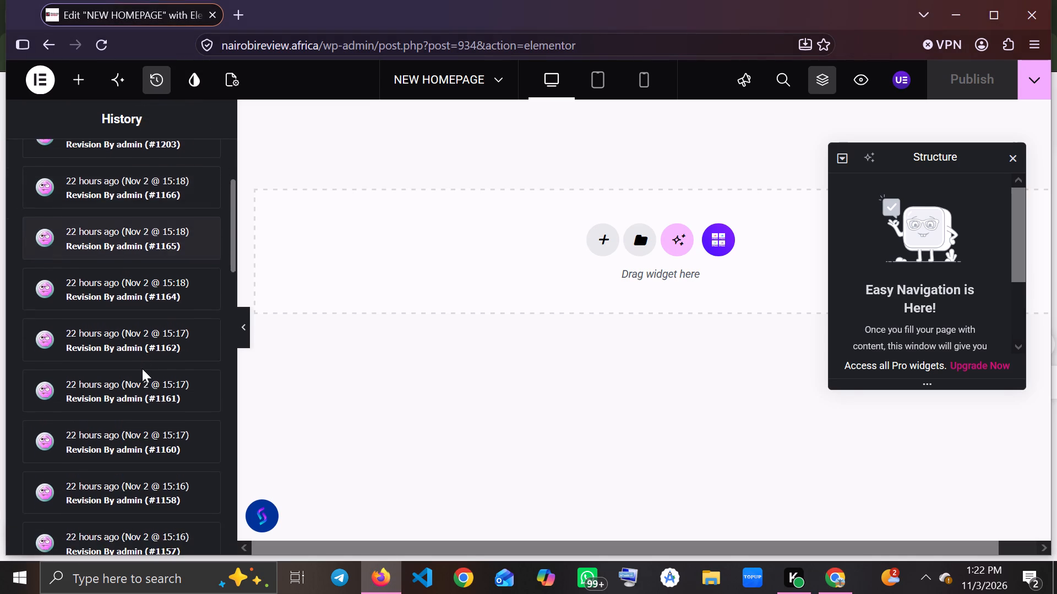
pyautogui.scroll(-4, 142, 369)
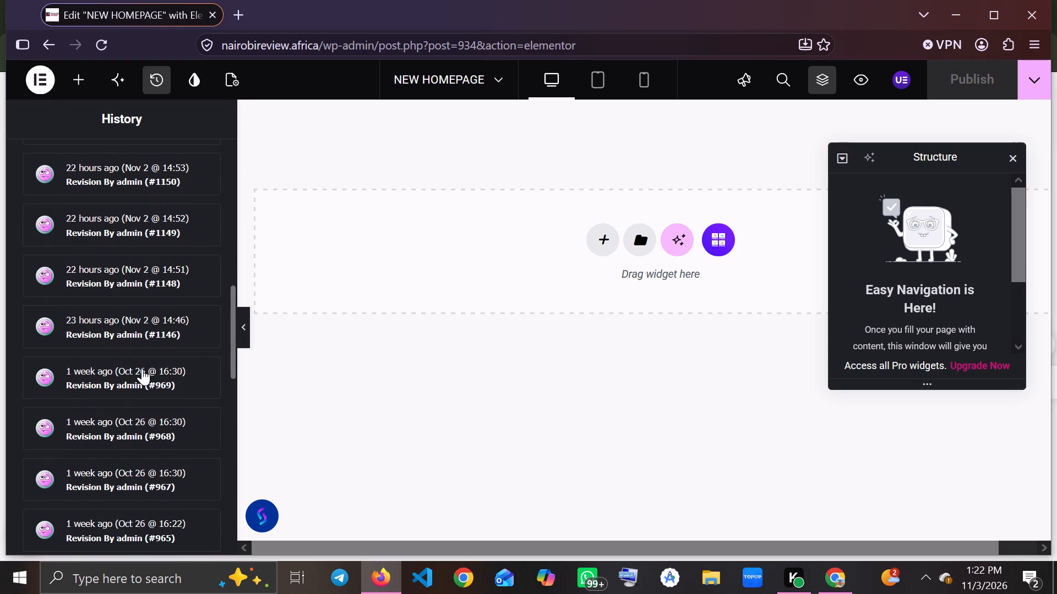
pyautogui.click(133, 316)
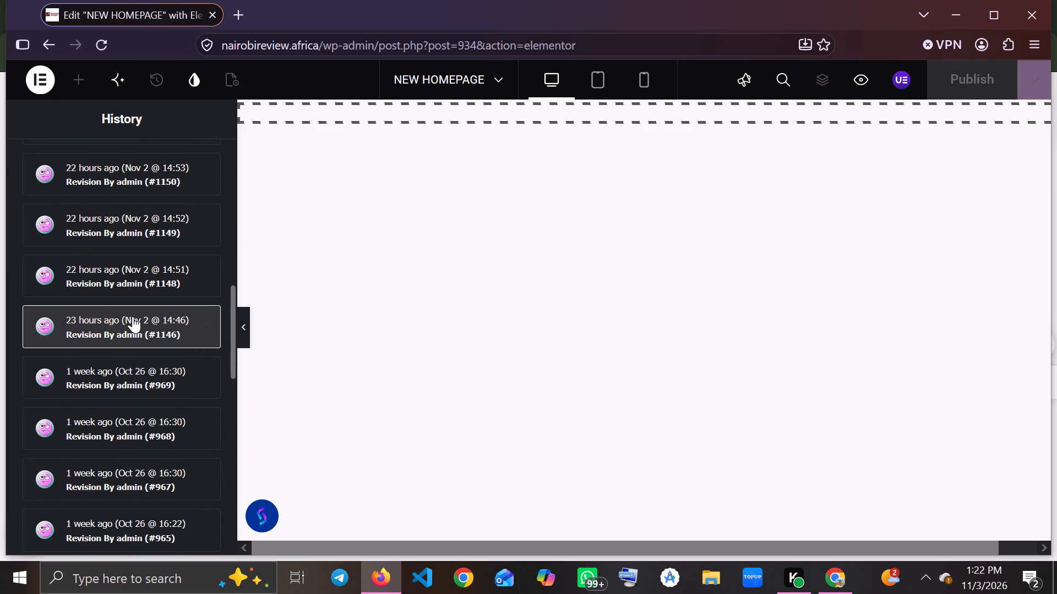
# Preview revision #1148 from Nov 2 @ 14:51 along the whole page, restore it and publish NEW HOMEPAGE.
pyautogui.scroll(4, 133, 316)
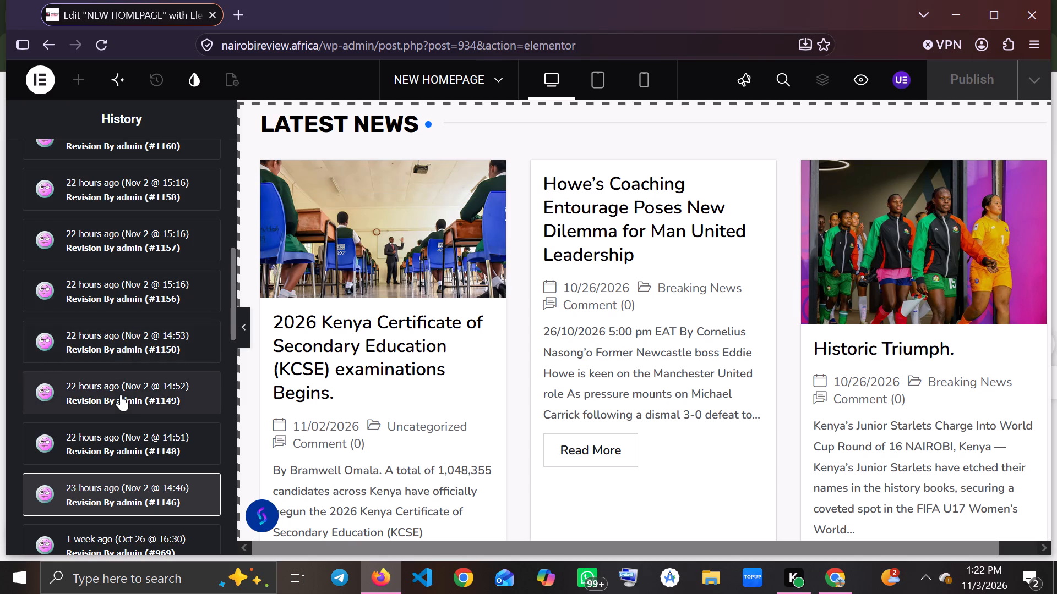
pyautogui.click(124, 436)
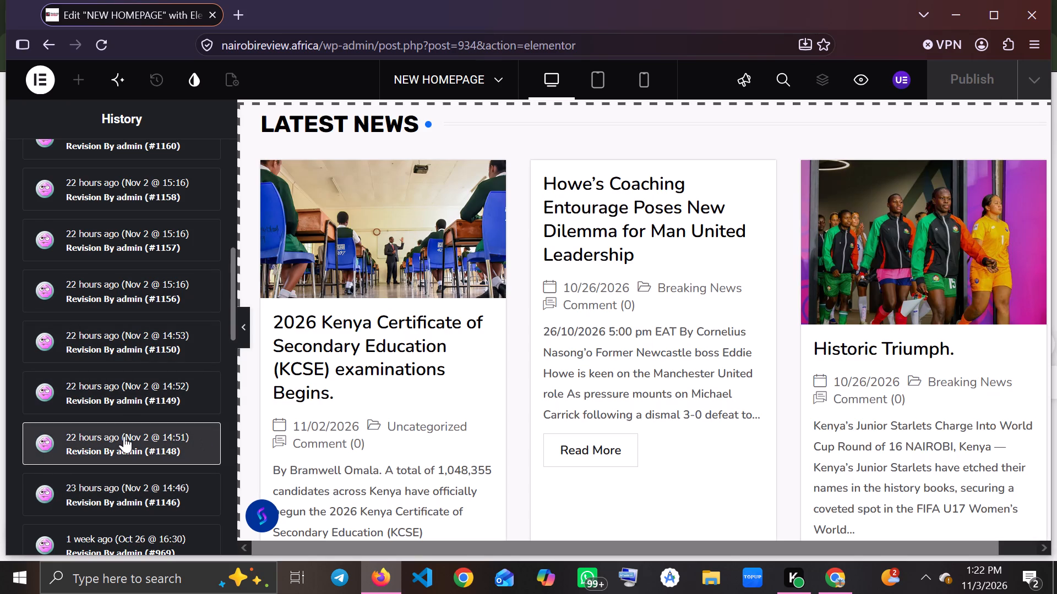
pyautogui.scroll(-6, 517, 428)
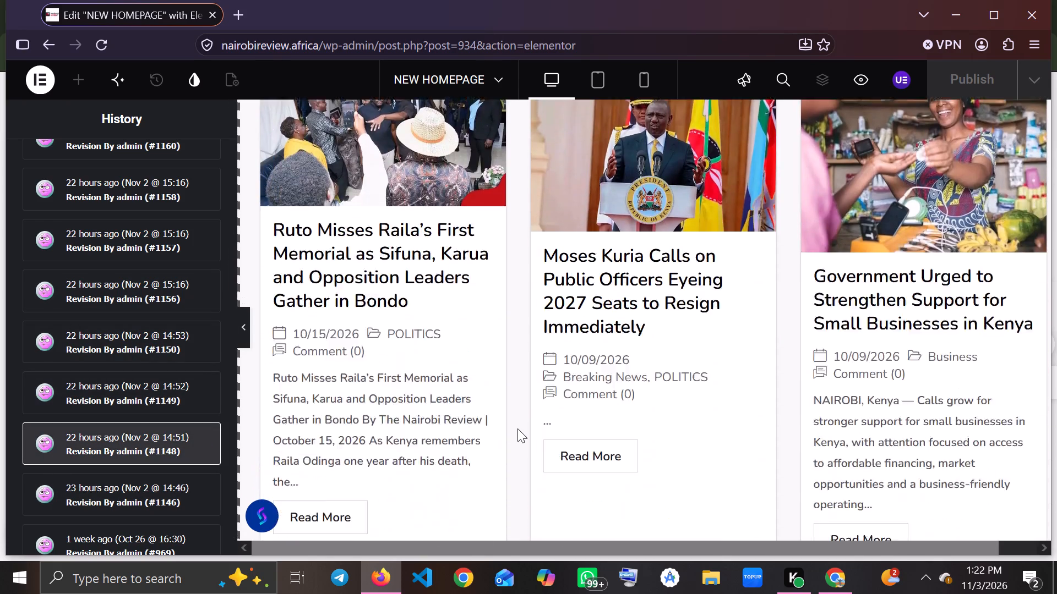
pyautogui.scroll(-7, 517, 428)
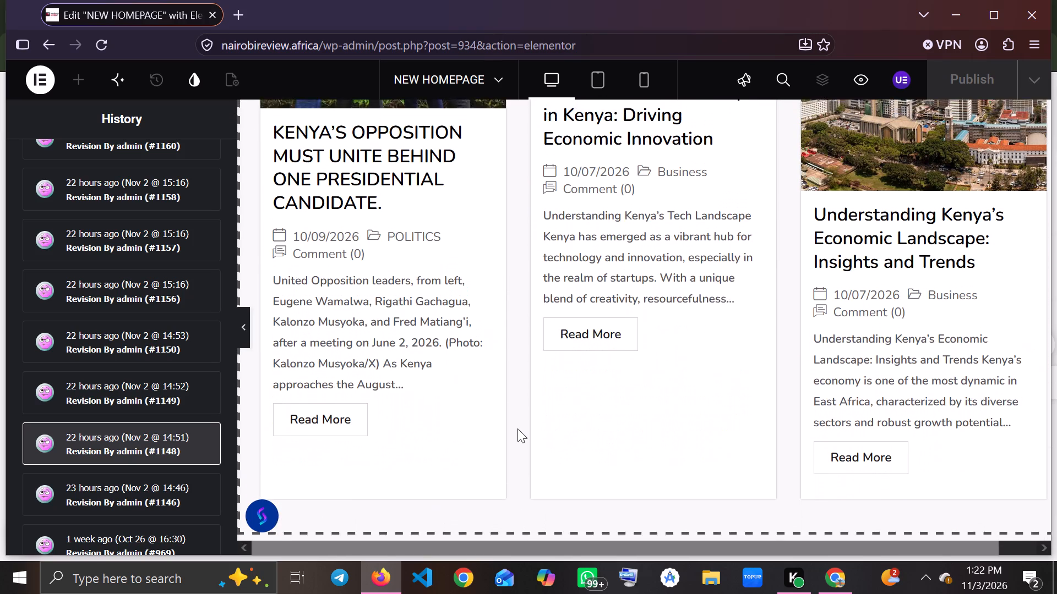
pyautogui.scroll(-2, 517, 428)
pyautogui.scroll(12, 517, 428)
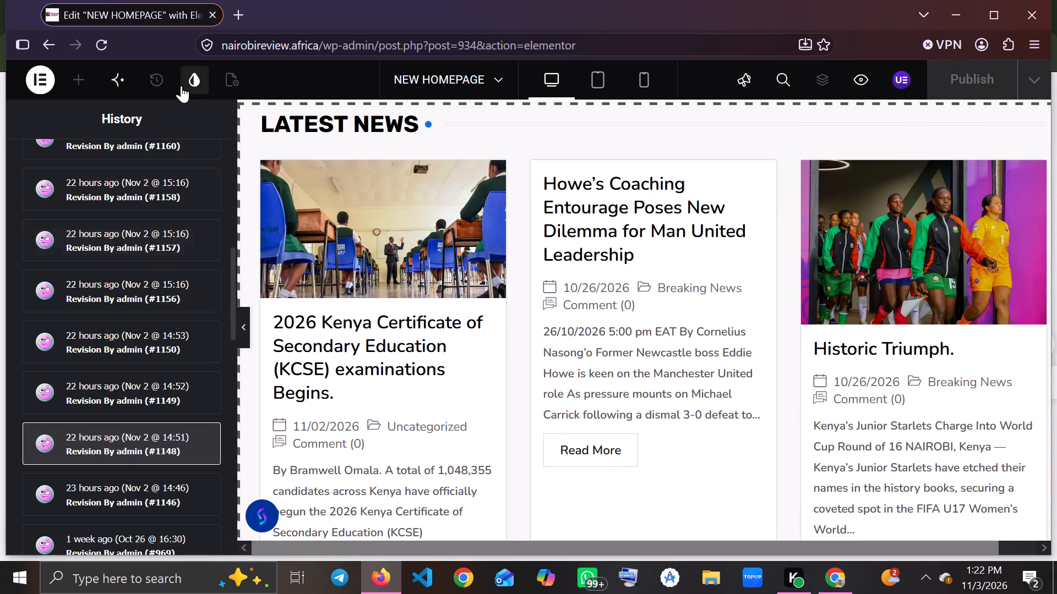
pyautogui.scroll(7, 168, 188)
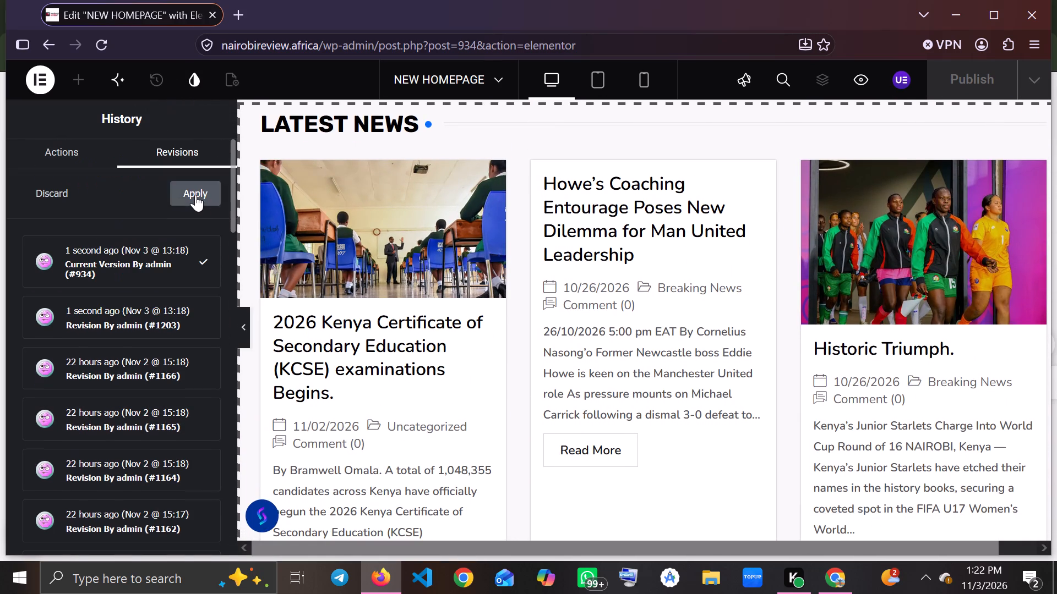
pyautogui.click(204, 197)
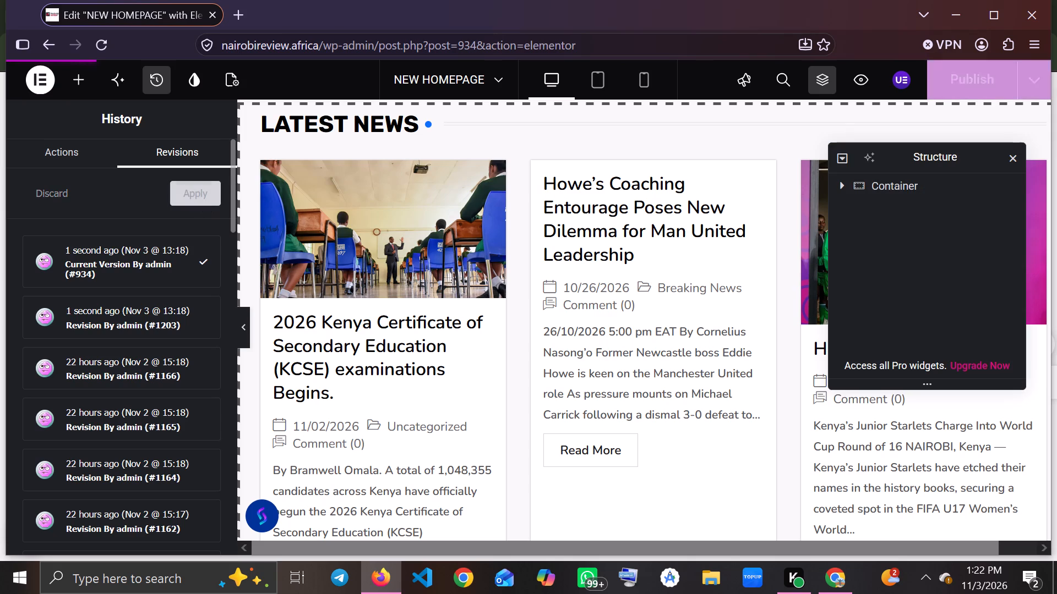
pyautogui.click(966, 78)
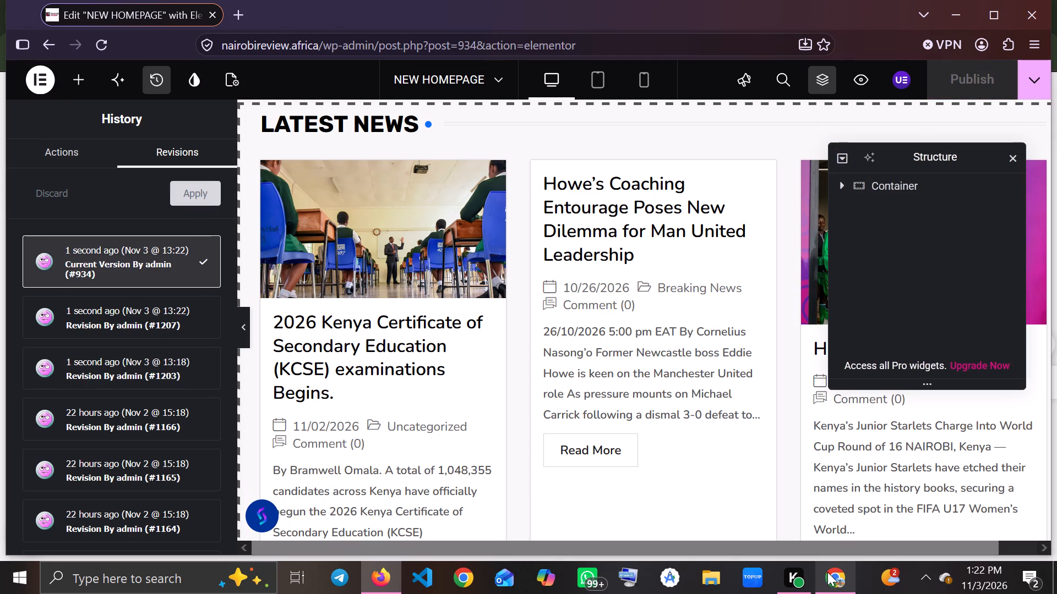
# Switch to Chrome and reload nairobireview.africa to check the live homepage.
pyautogui.click(833, 585)
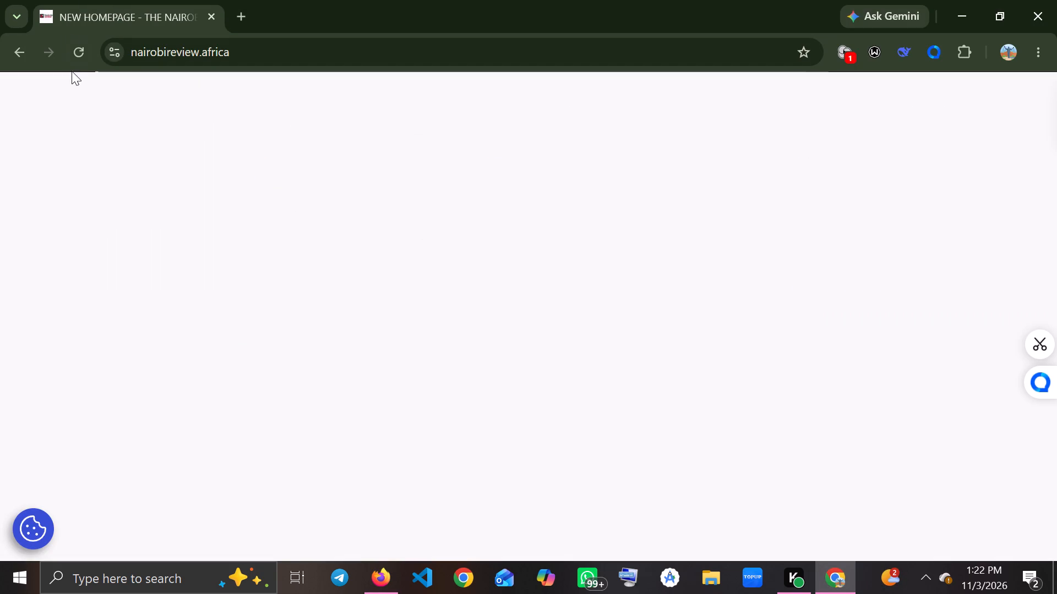
pyautogui.click(75, 57)
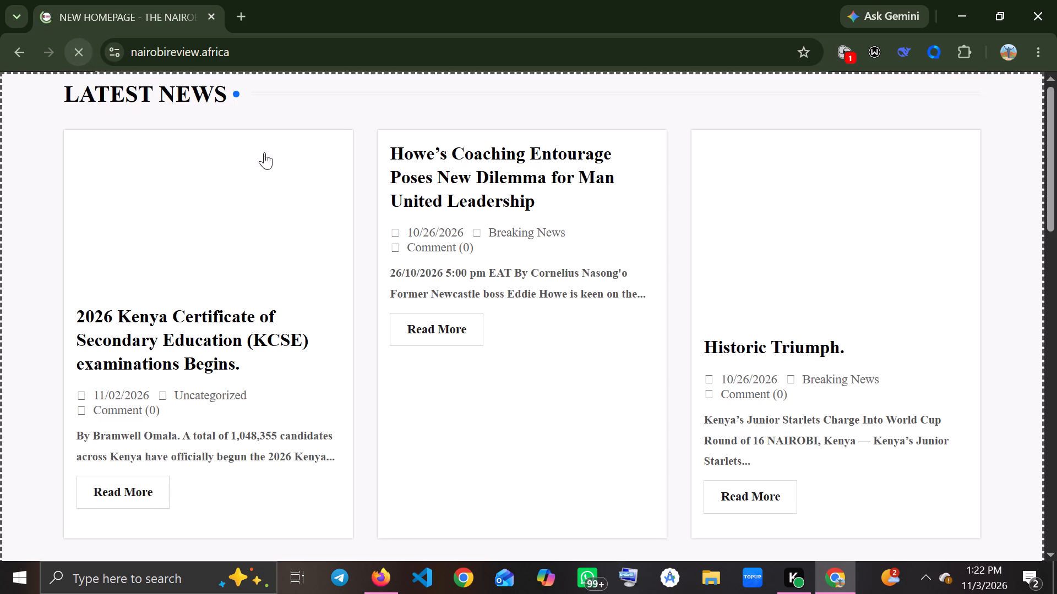
pyautogui.scroll(6, 309, 245)
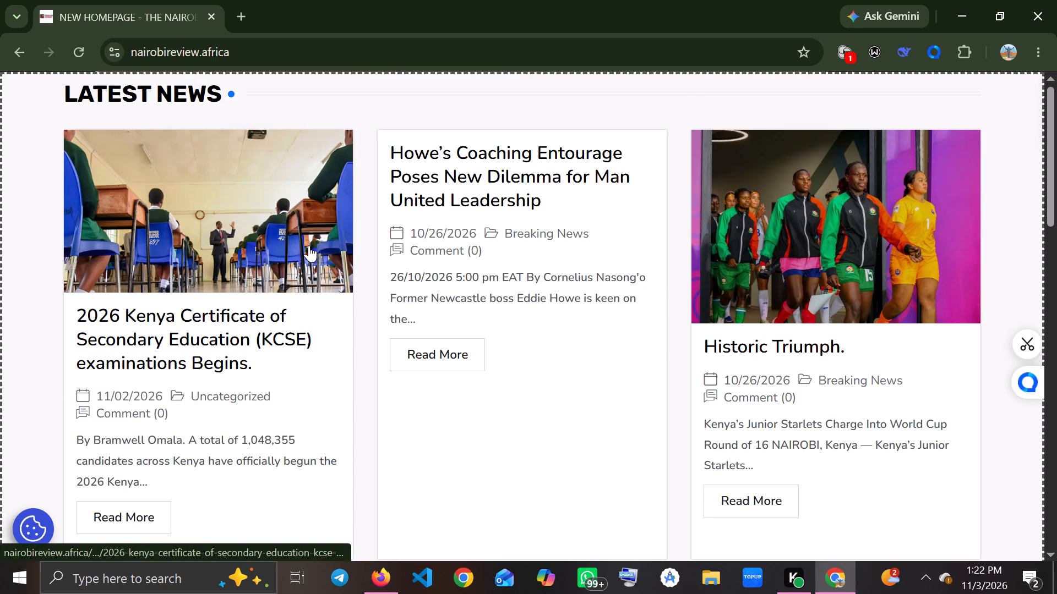
# Return to the Elementor editor in Firefox and preview revision #1150 from Nov 2 @ 14:53.
pyautogui.click(384, 573)
pyautogui.scroll(-4, 177, 427)
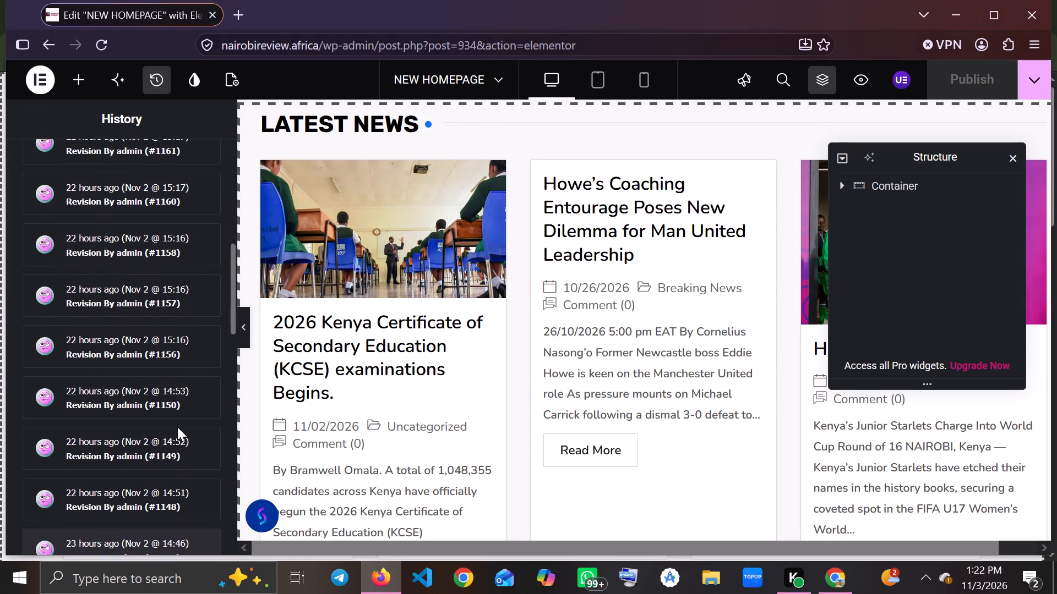
pyautogui.click(159, 394)
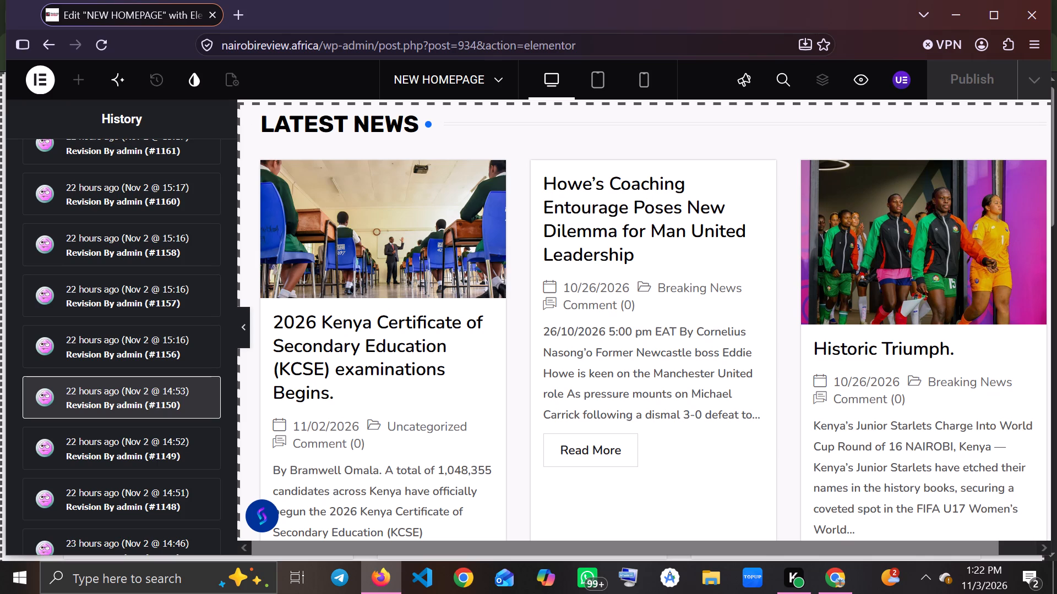
# Restore NEW HOMEPAGE to revision #1157 from Nov 2 @ 15:16 and publish the page.
pyautogui.click(114, 300)
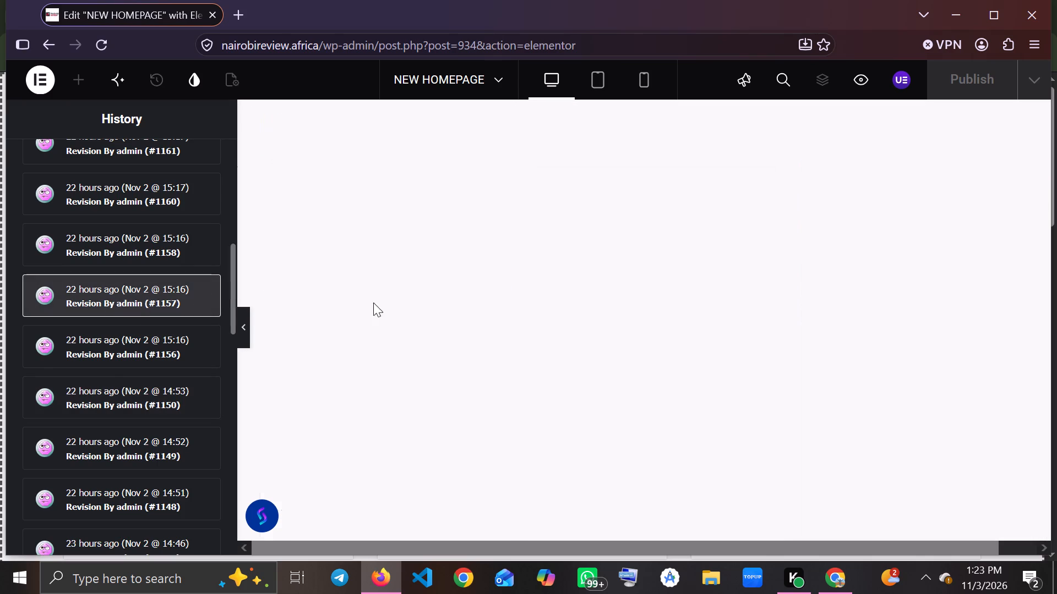
pyautogui.scroll(1, 557, 357)
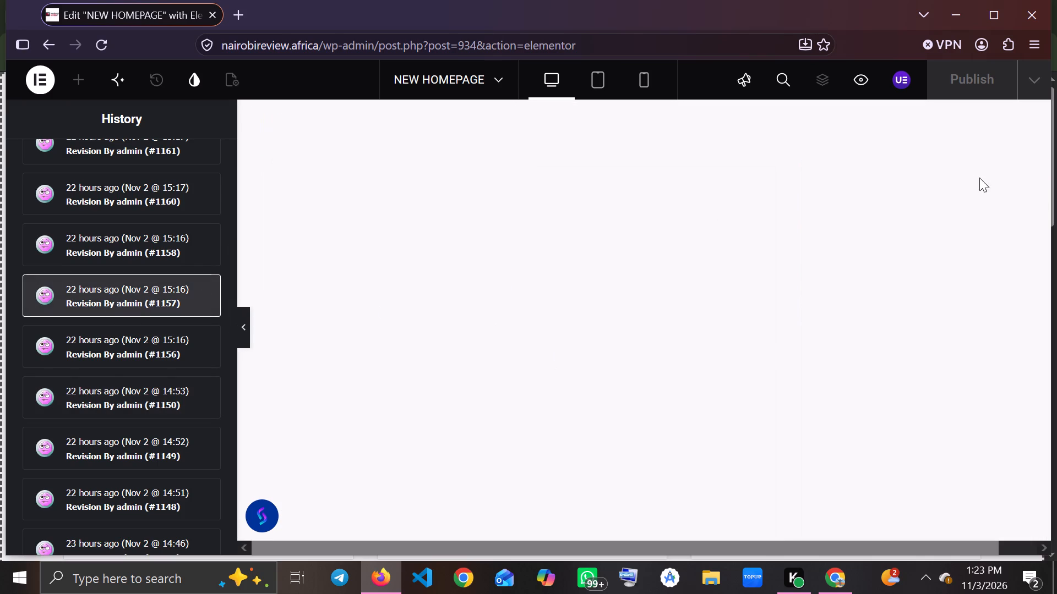
pyautogui.scroll(4, 186, 155)
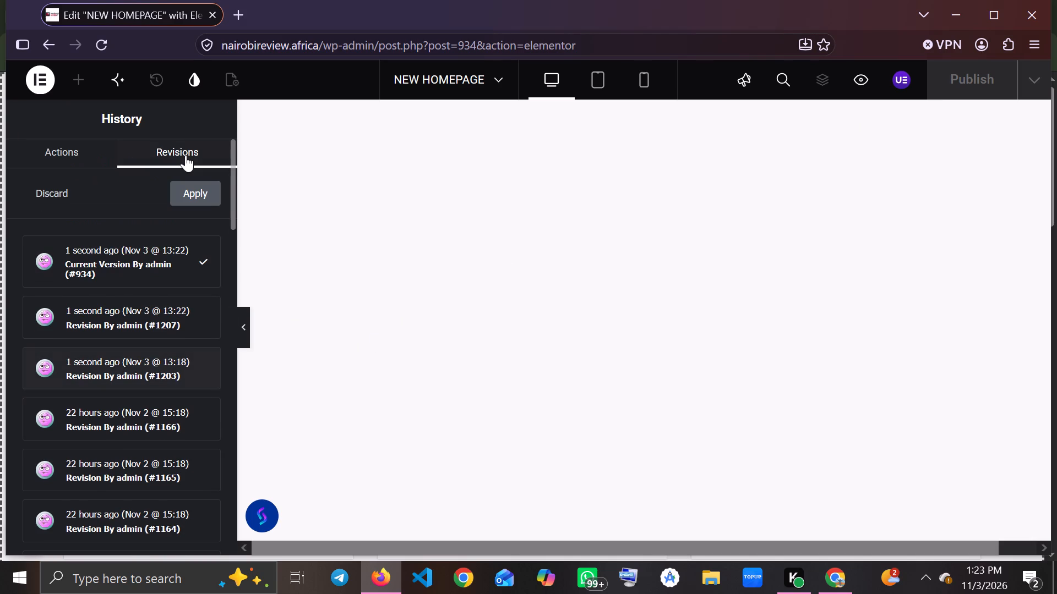
pyautogui.click(198, 190)
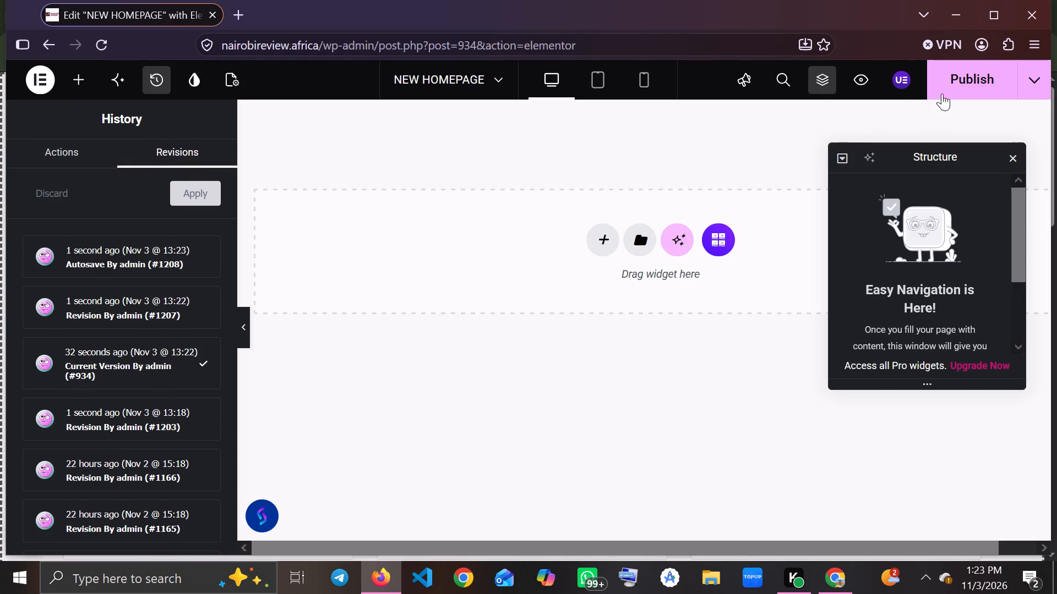
pyautogui.click(959, 92)
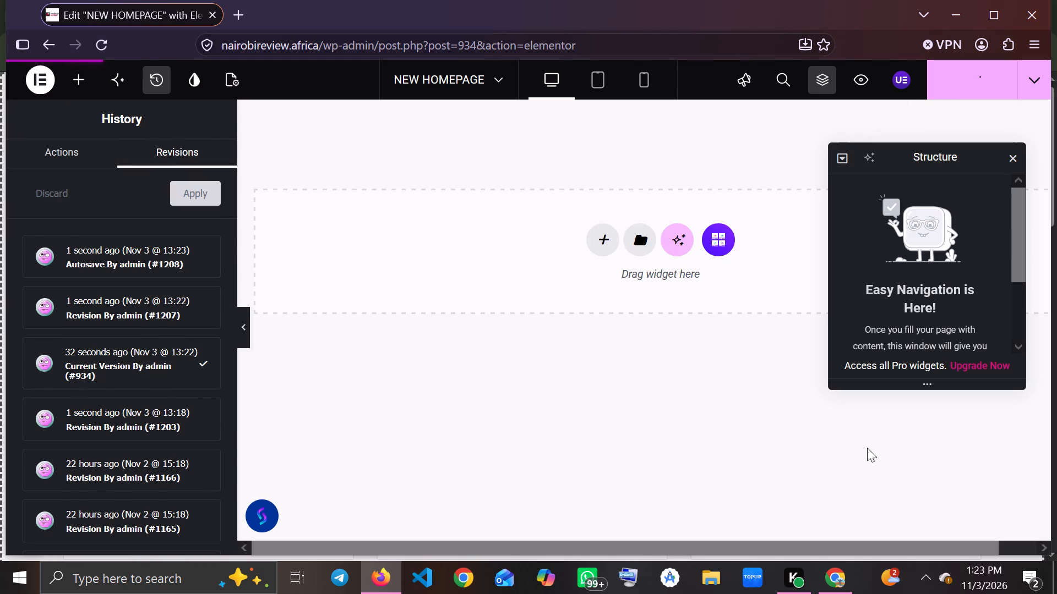
# Switch to Chrome and reload nairobireview.africa to check the live homepage again.
pyautogui.click(833, 579)
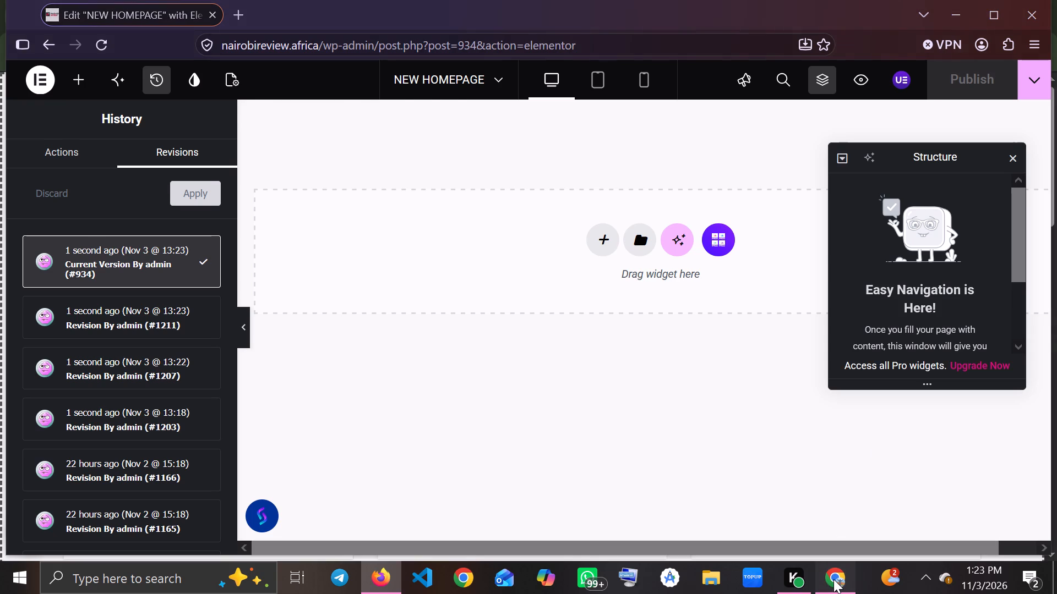
pyautogui.click(75, 55)
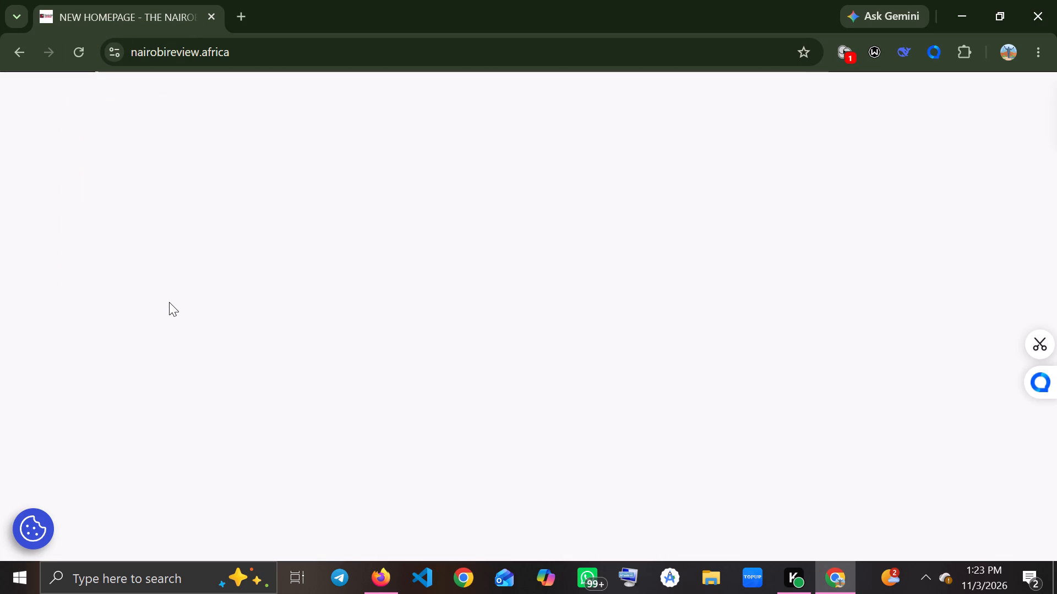
pyautogui.scroll(-3, 169, 302)
pyautogui.click(82, 58)
pyautogui.click(746, 485)
# Return to the Elementor editor in Firefox and preview revision #1165 from Nov 2 @ 15:18.
pyautogui.click(378, 581)
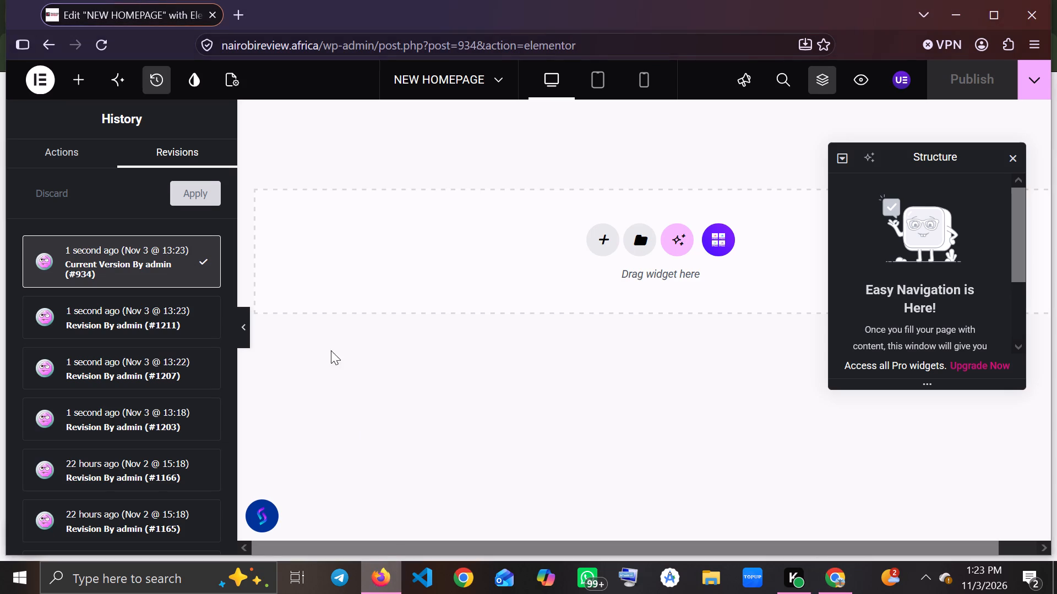
pyautogui.scroll(-1, 151, 359)
pyautogui.scroll(1, 151, 359)
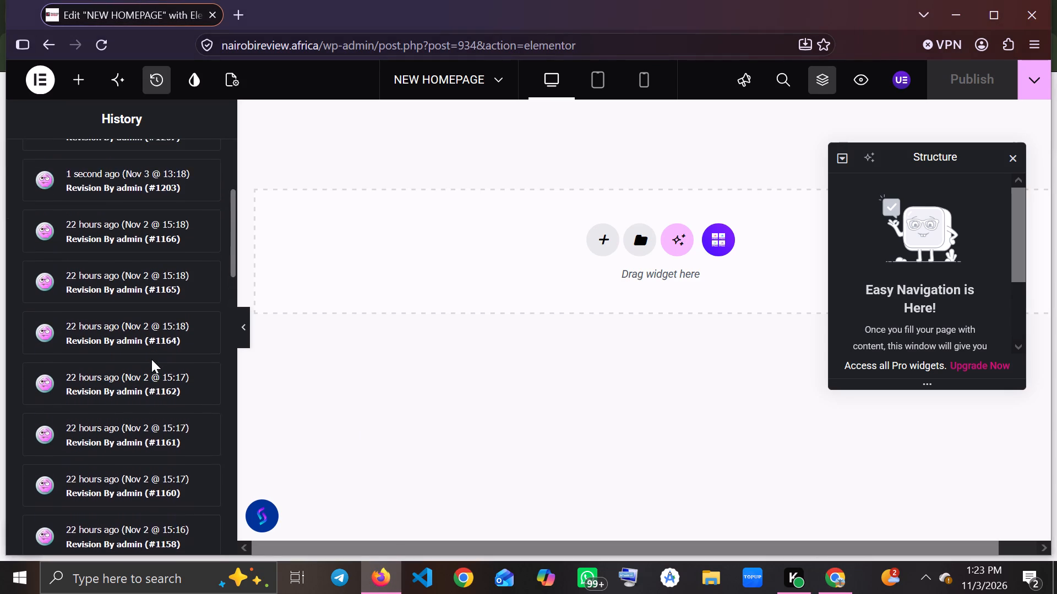
pyautogui.scroll(2, 151, 359)
pyautogui.click(112, 438)
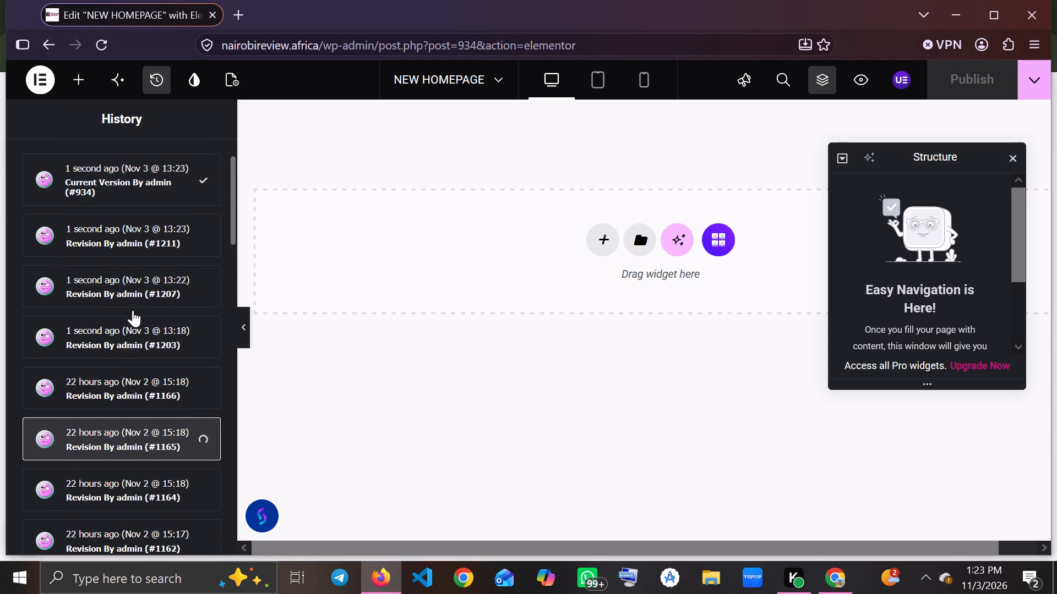
pyautogui.scroll(5, 153, 266)
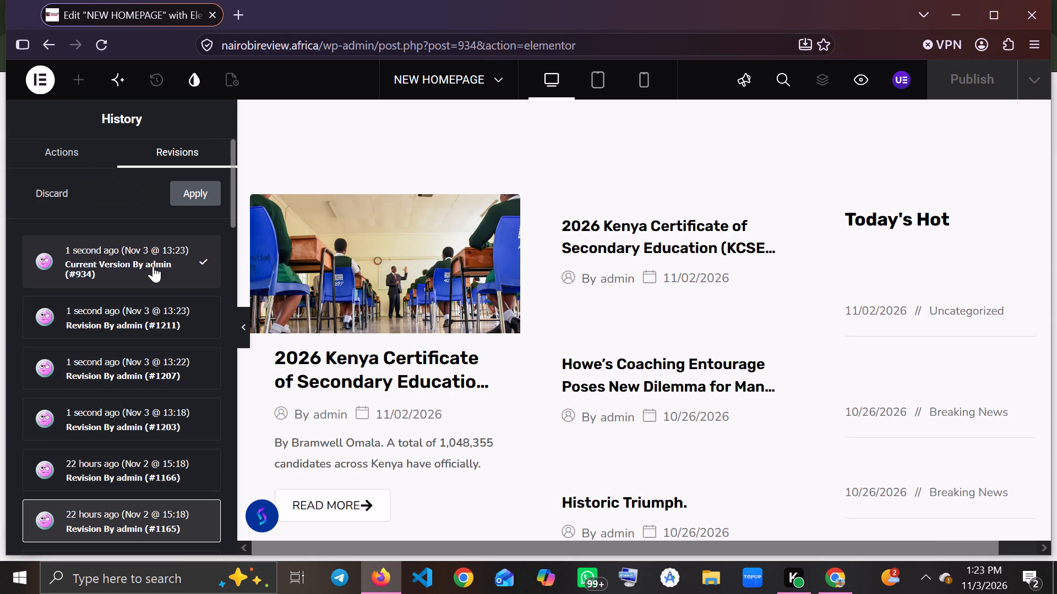
# Look through the previewed revision from top to bottom to examine its sections and article layouts.
pyautogui.scroll(-4, 587, 326)
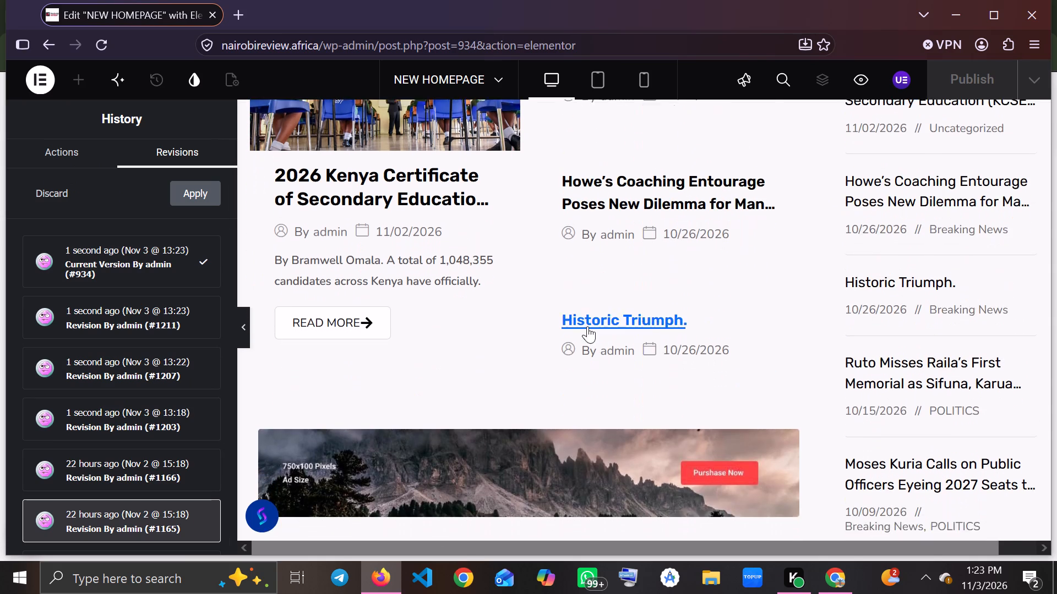
pyautogui.scroll(-7, 587, 326)
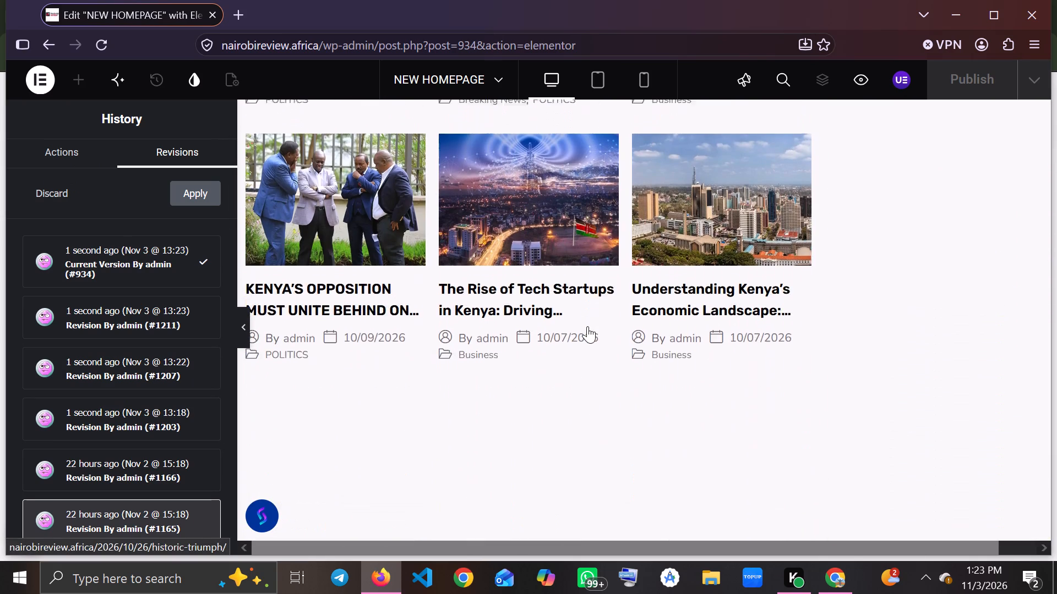
pyautogui.scroll(-6, 587, 326)
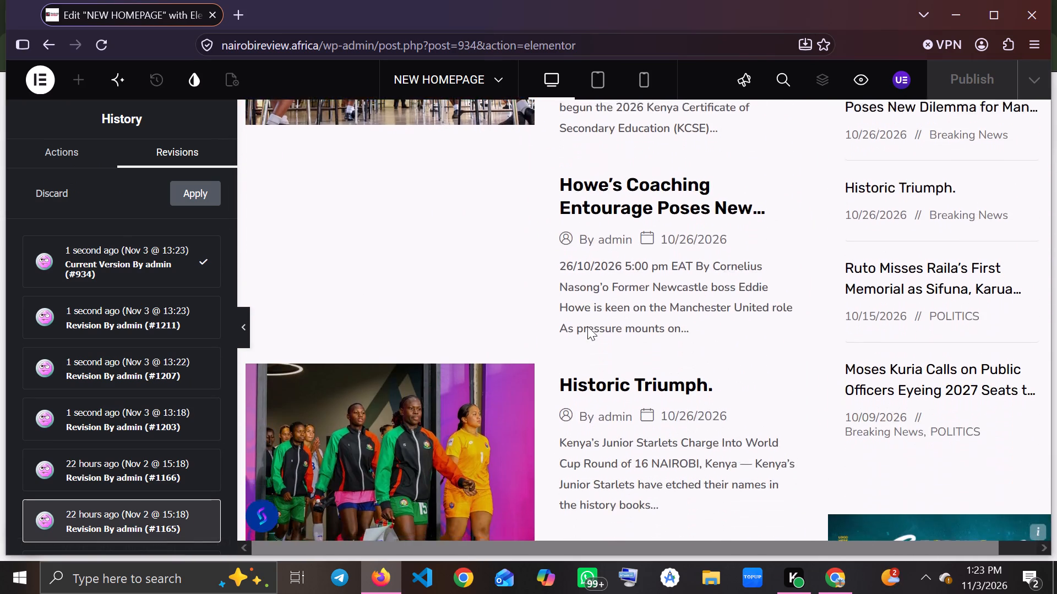
pyautogui.scroll(-10, 587, 326)
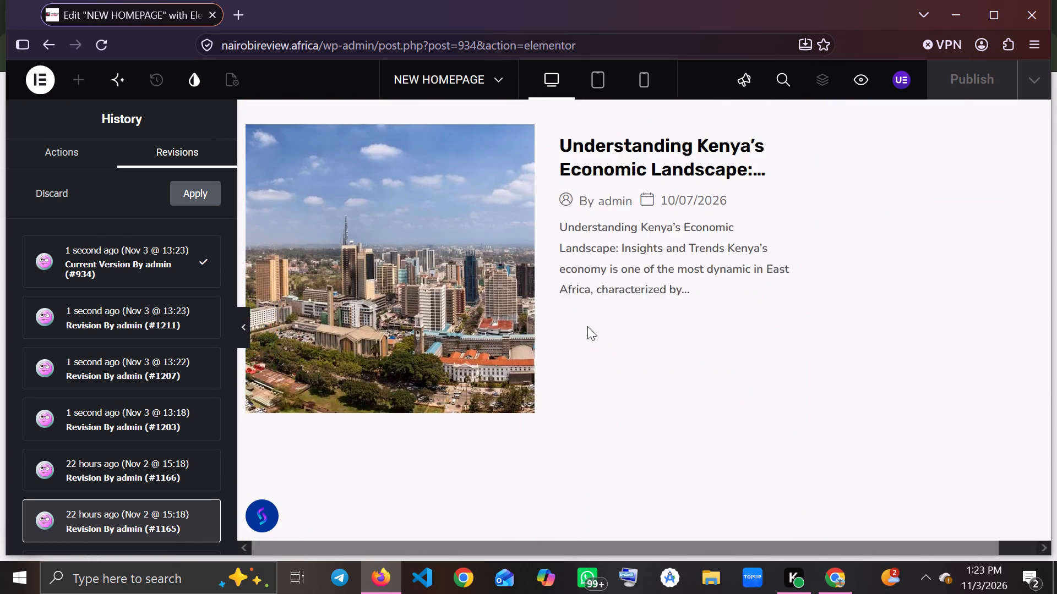
pyautogui.scroll(9, 587, 326)
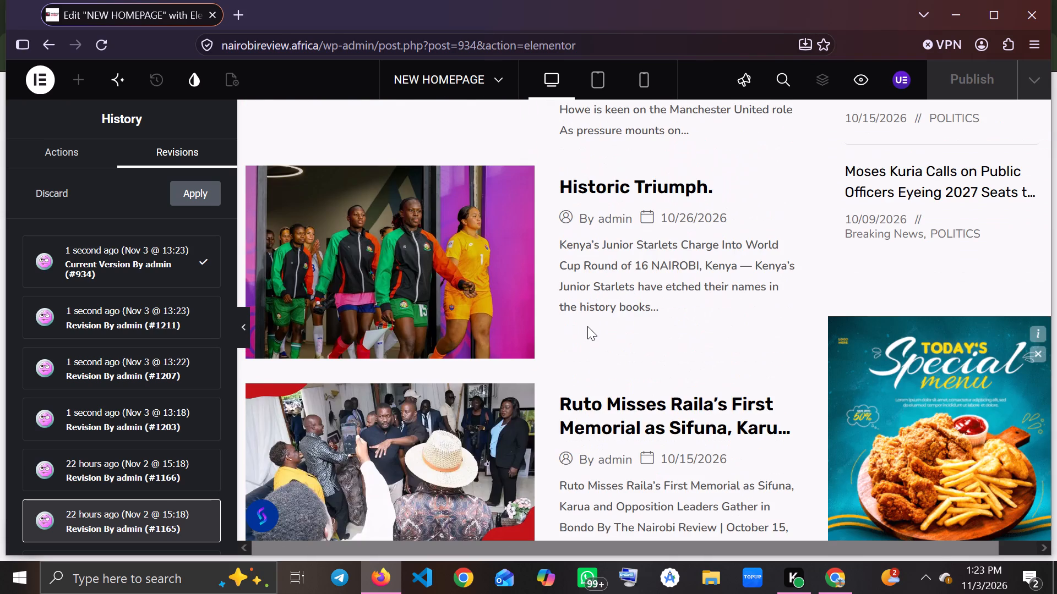
pyautogui.scroll(4, 587, 326)
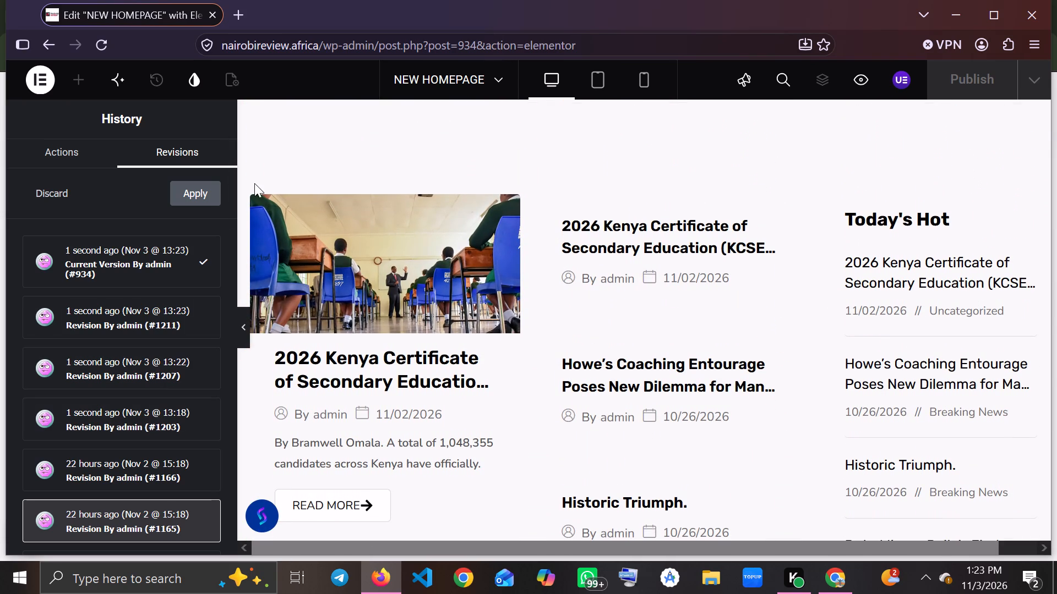
# Apply the previewed revision #1165 to NEW HOMEPAGE and publish the page.
pyautogui.click(209, 191)
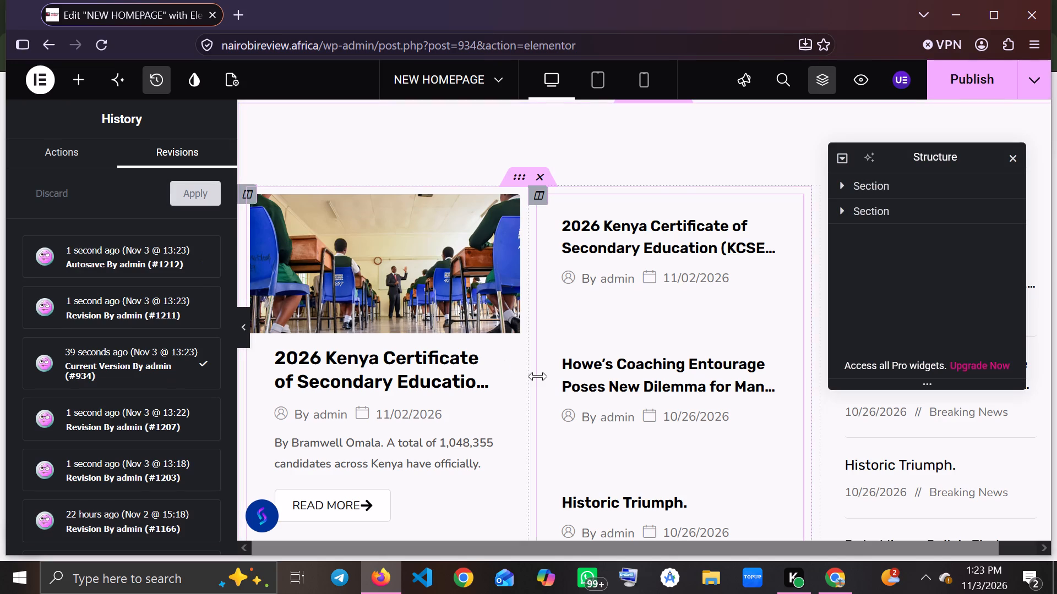
pyautogui.click(968, 86)
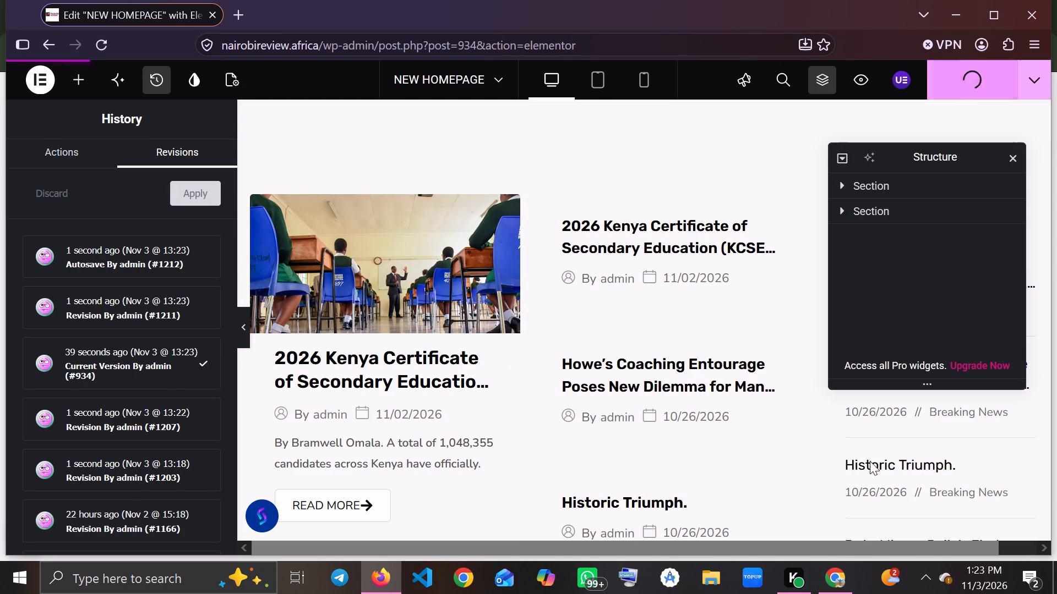
# Switch to Chrome, reload nairobireview.africa and look through the live homepage down to its end.
pyautogui.click(836, 584)
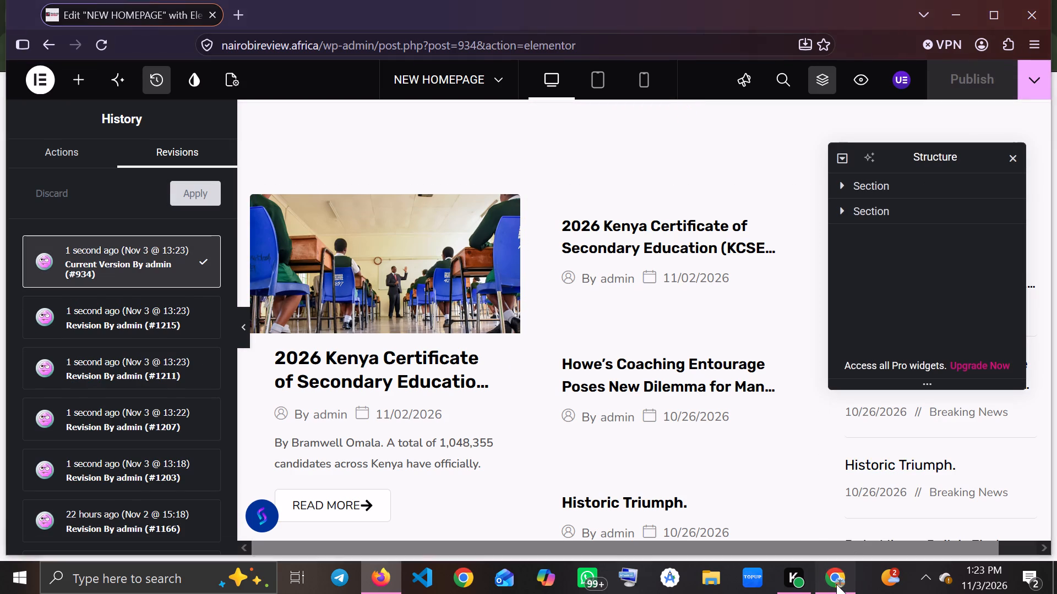
pyautogui.click(75, 52)
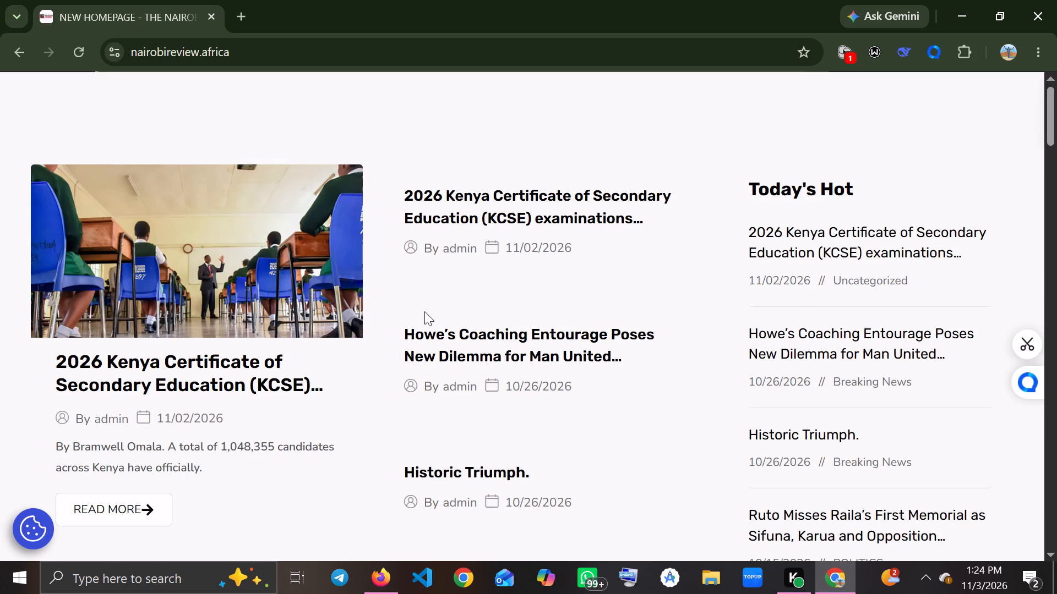
pyautogui.scroll(-11, 424, 311)
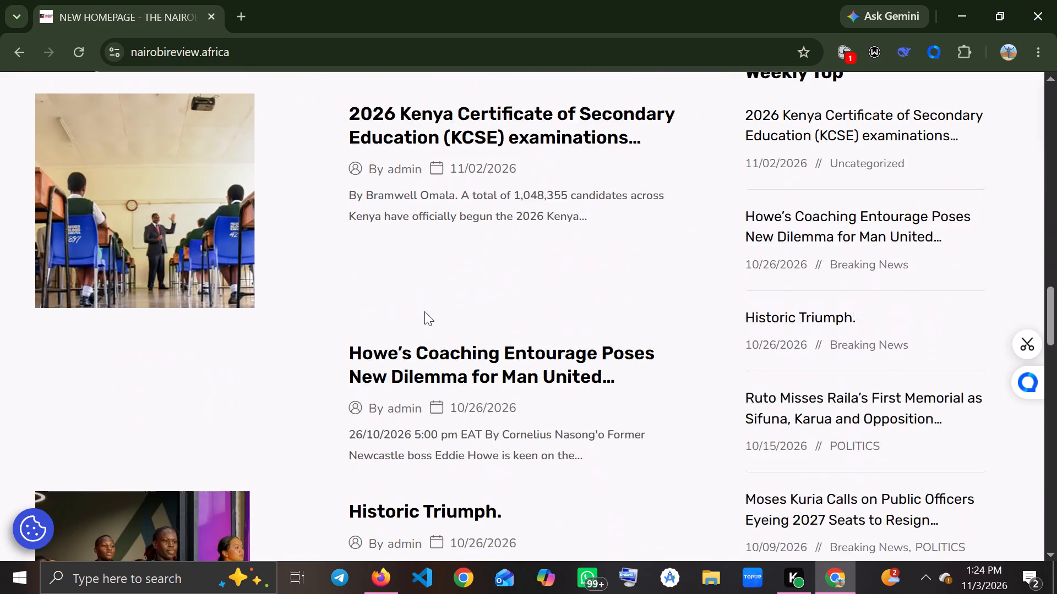
pyautogui.scroll(-9, 424, 311)
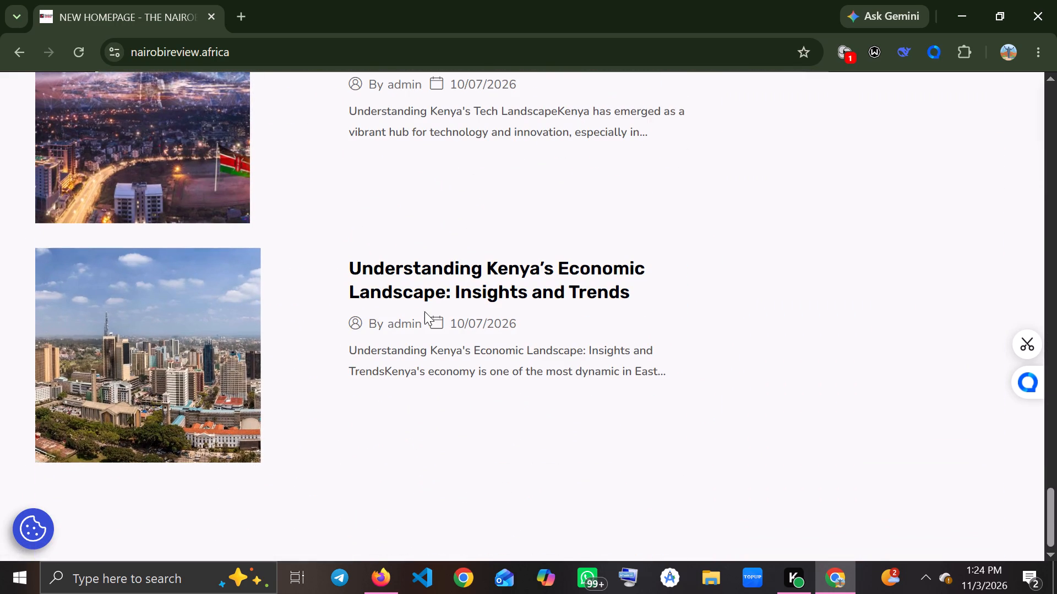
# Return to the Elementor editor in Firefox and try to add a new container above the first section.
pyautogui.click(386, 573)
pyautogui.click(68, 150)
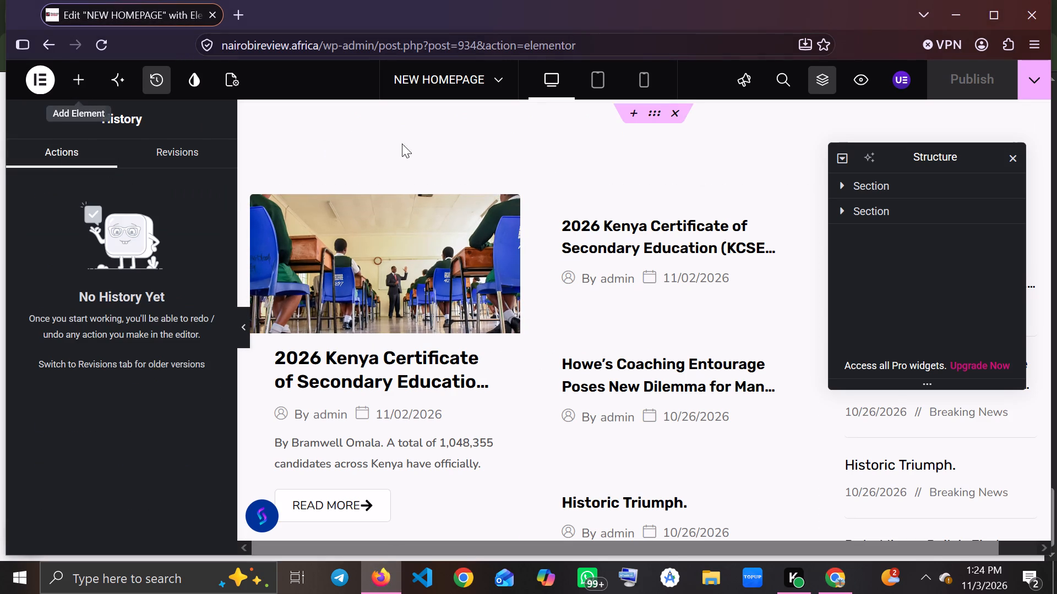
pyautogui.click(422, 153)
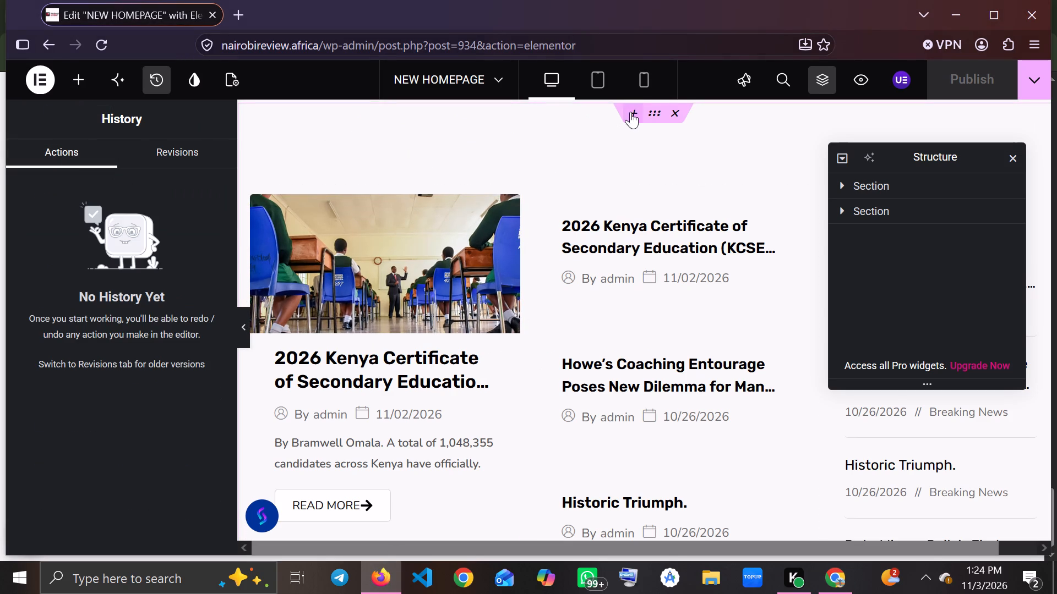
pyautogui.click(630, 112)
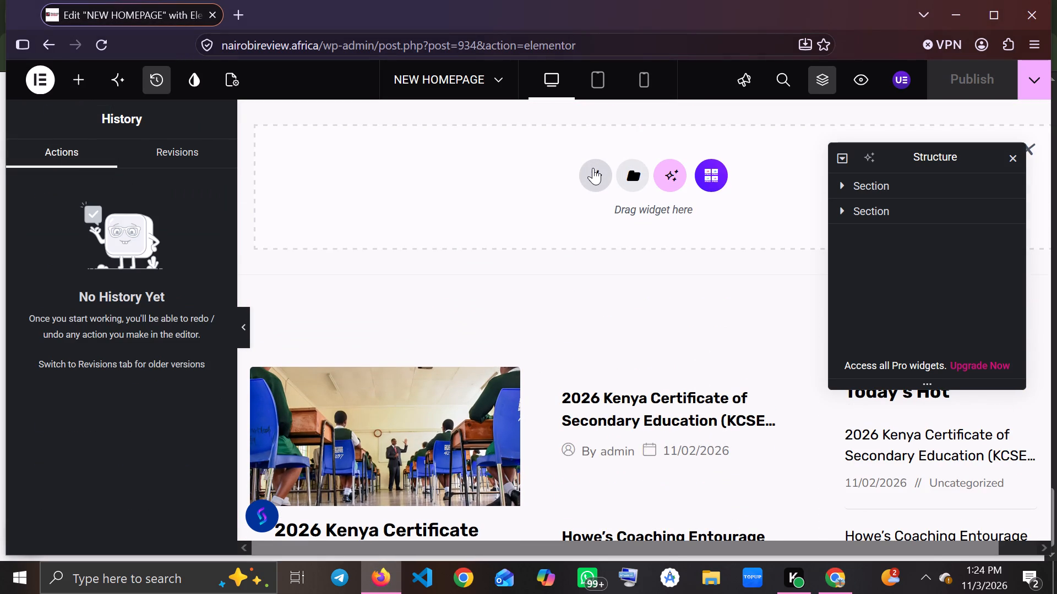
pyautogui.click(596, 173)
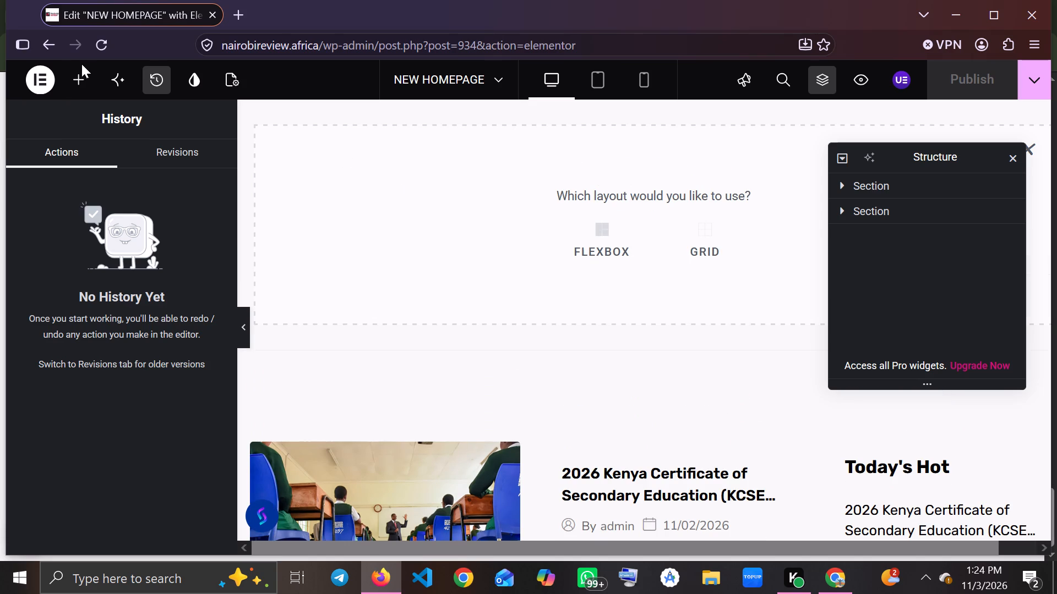
# Search the Elementor widgets for "foo" and check the available components.
pyautogui.click(77, 79)
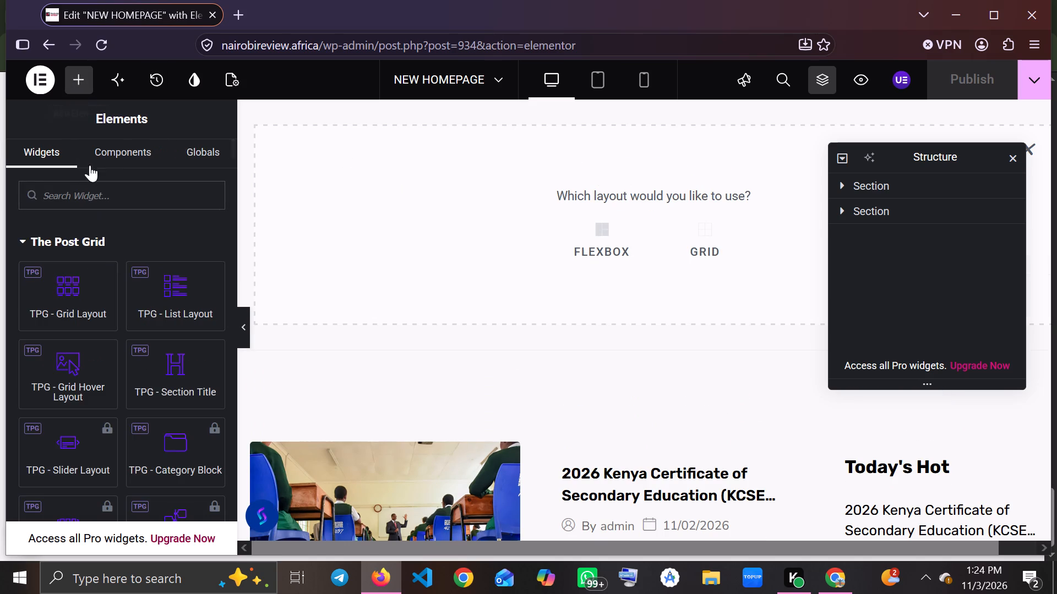
pyautogui.press('f')
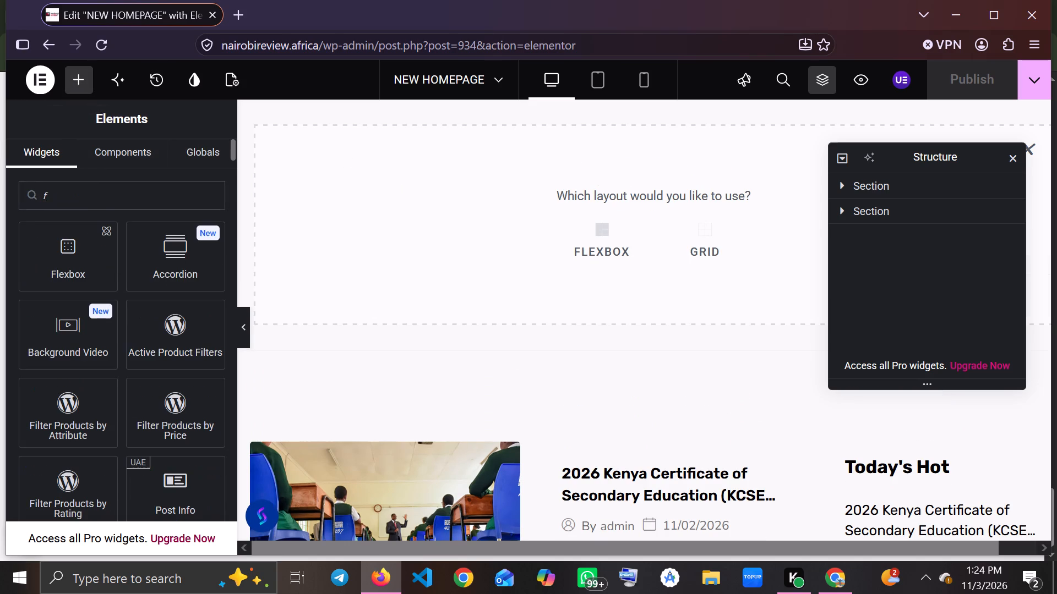
pyautogui.write('oo')
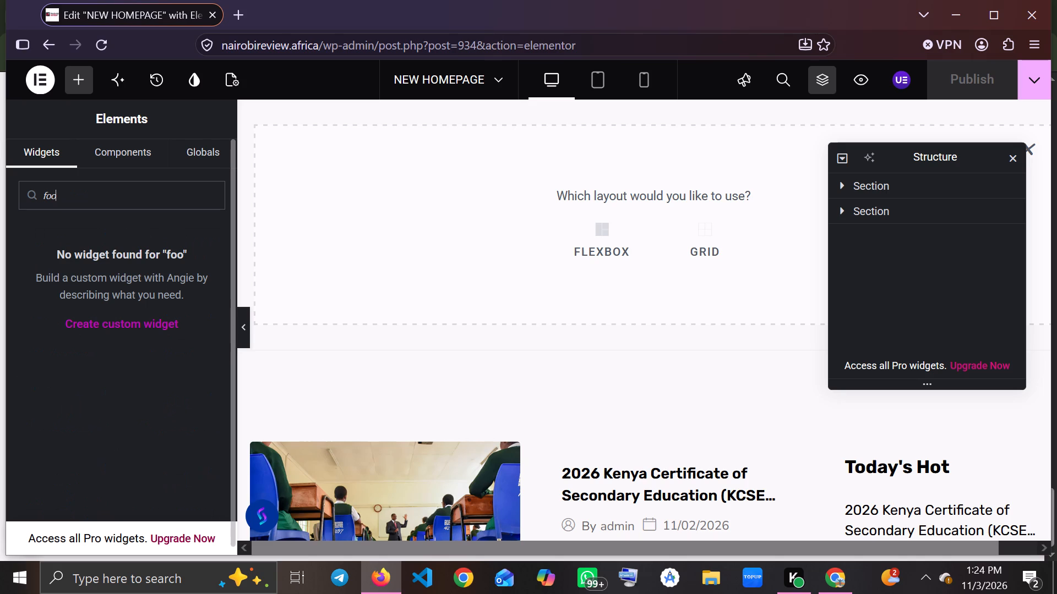
pyautogui.click(126, 147)
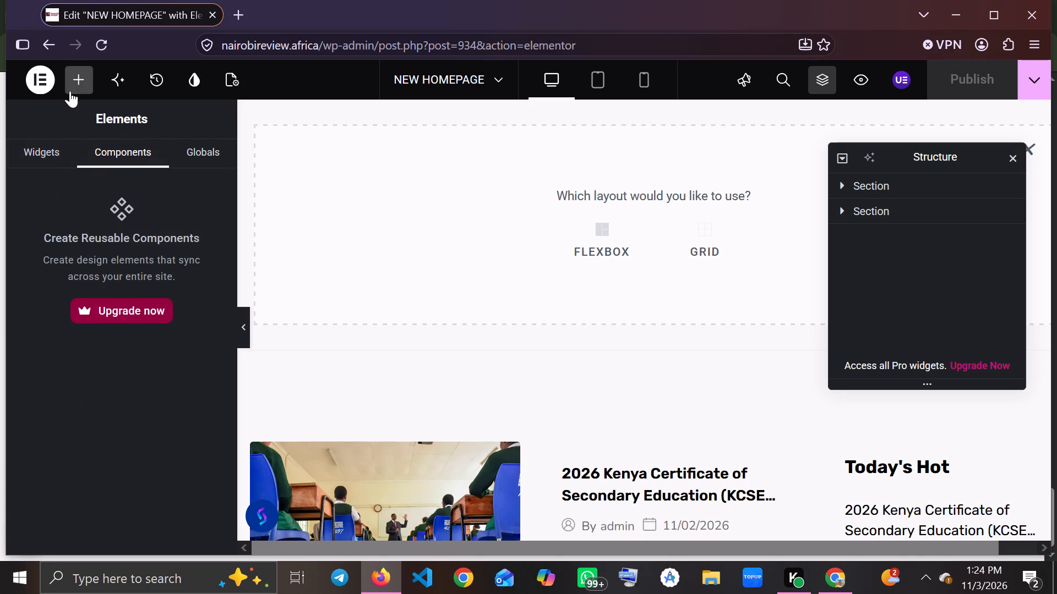
# Set the NEW HOMEPAGE page layout to Blank template (Angie) and publish the page.
pyautogui.click(235, 74)
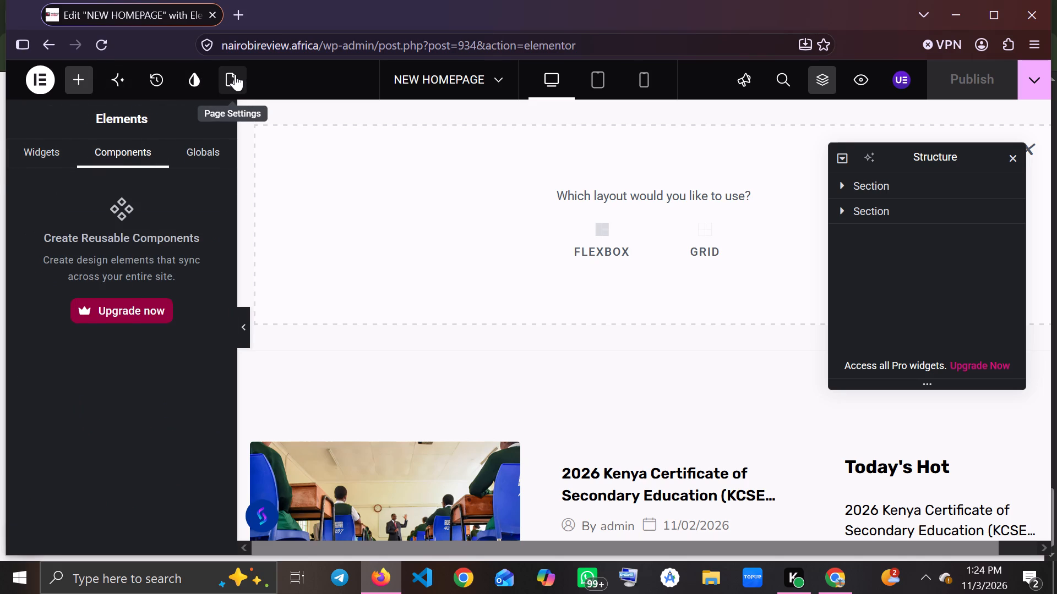
pyautogui.scroll(-3, 161, 335)
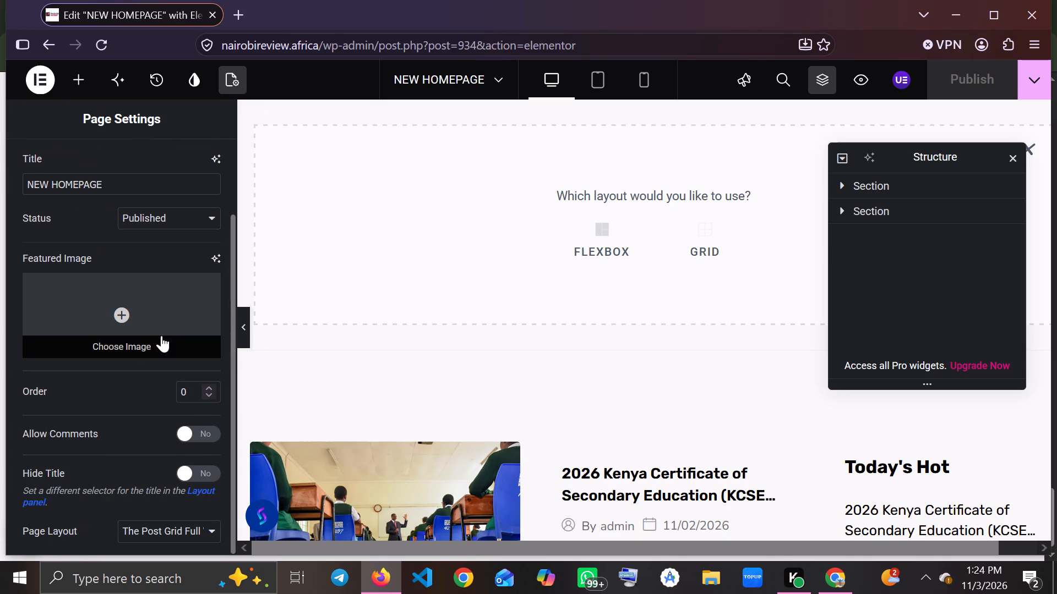
pyautogui.click(168, 529)
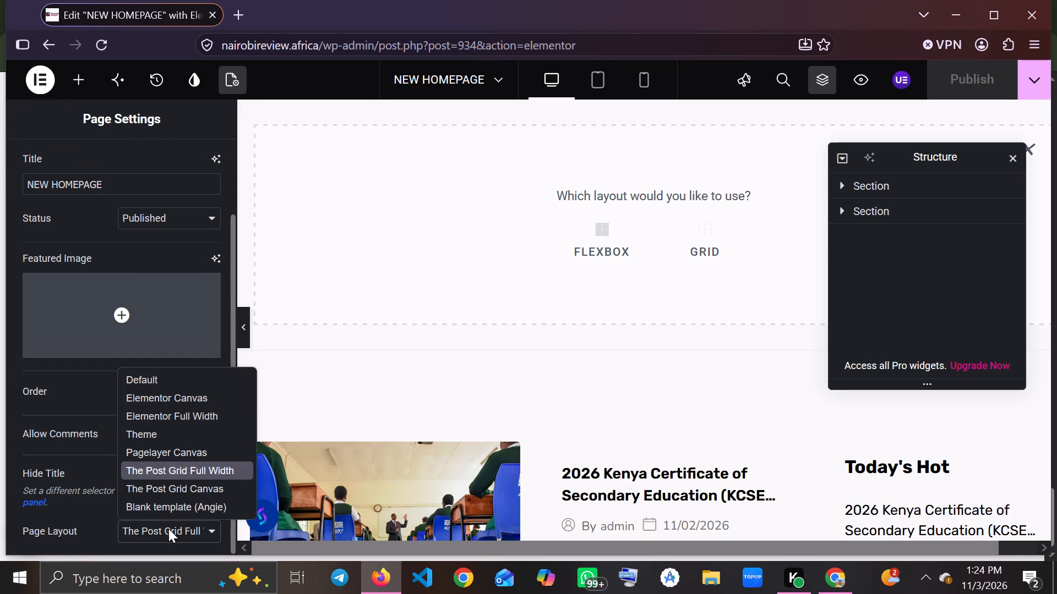
pyautogui.click(193, 508)
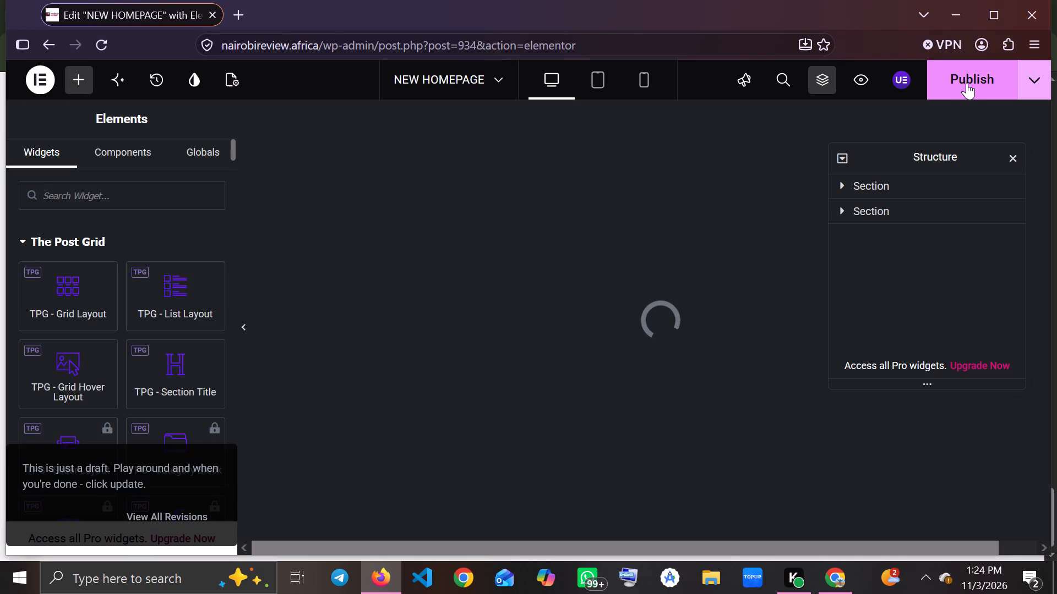
pyautogui.click(971, 84)
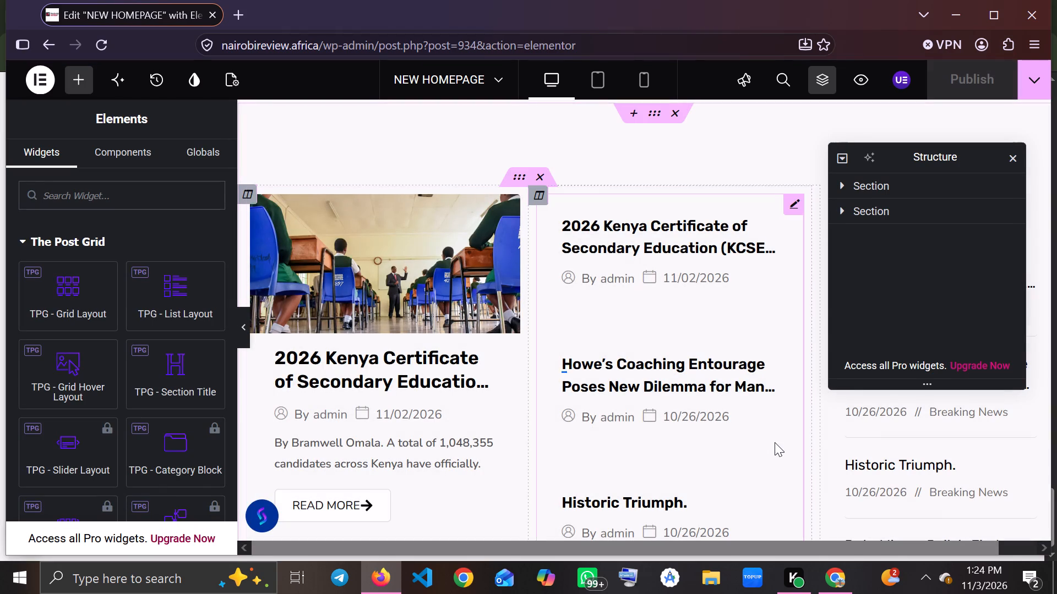
# Switch to Chrome, reload nairobireview.africa and look through the whole live homepage to check the layout change.
pyautogui.click(831, 577)
pyautogui.click(72, 46)
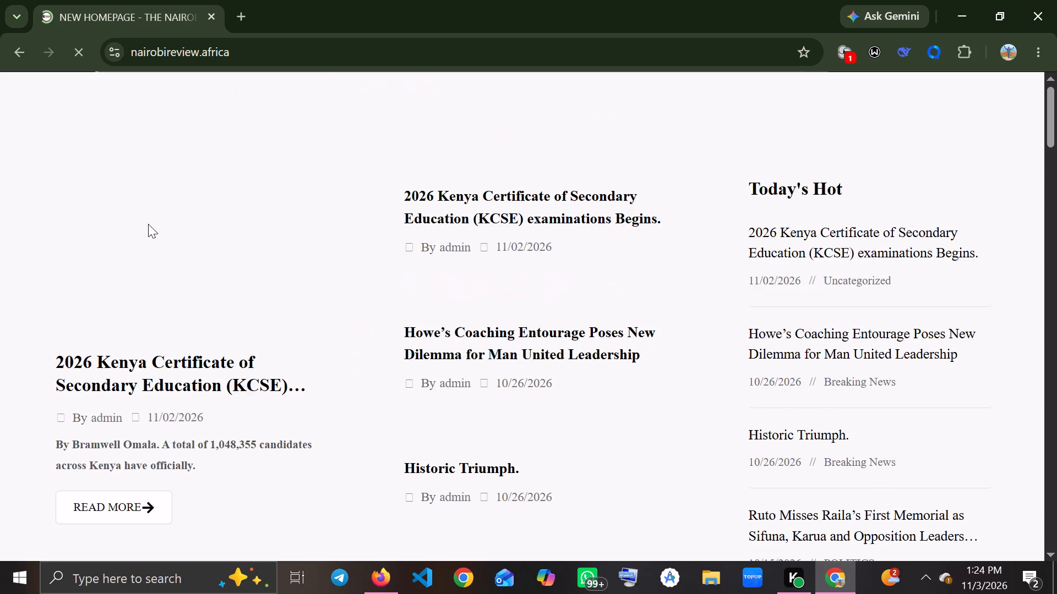
pyautogui.scroll(-2, 462, 203)
pyautogui.scroll(7, 462, 203)
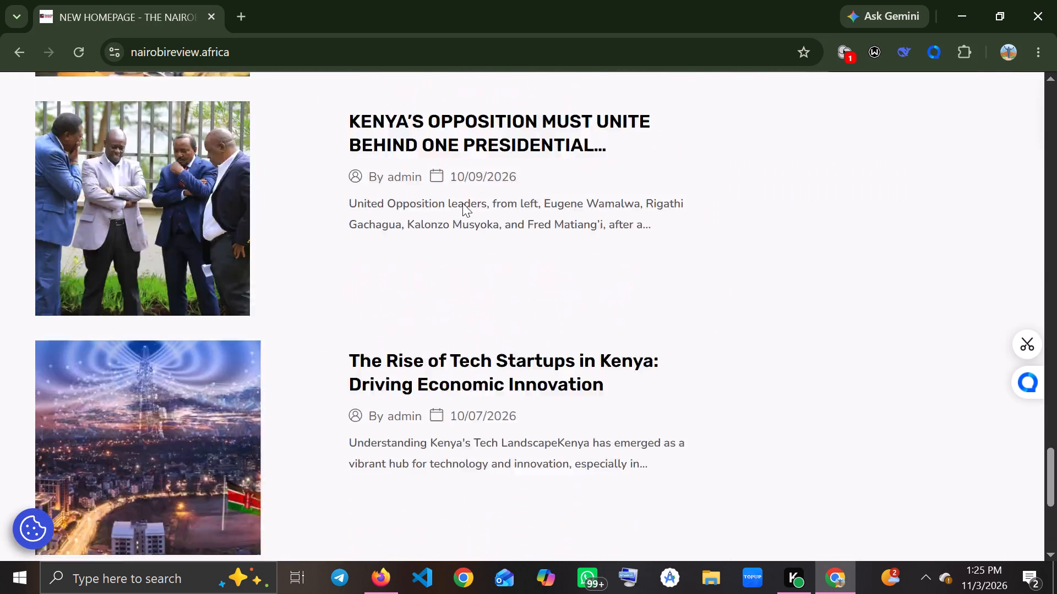
pyautogui.scroll(14, 462, 203)
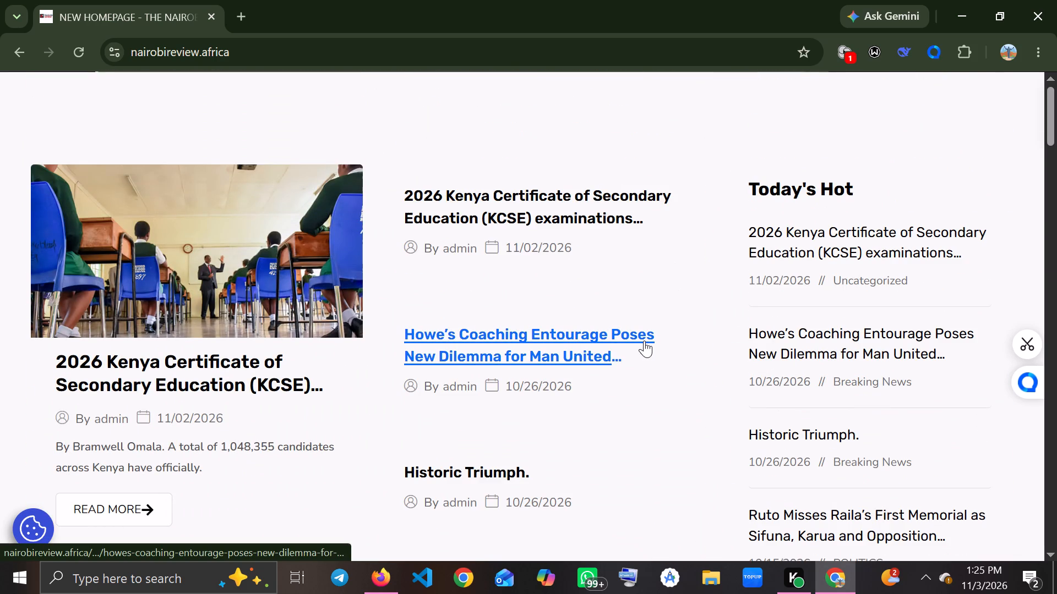
pyautogui.scroll(-5, 644, 340)
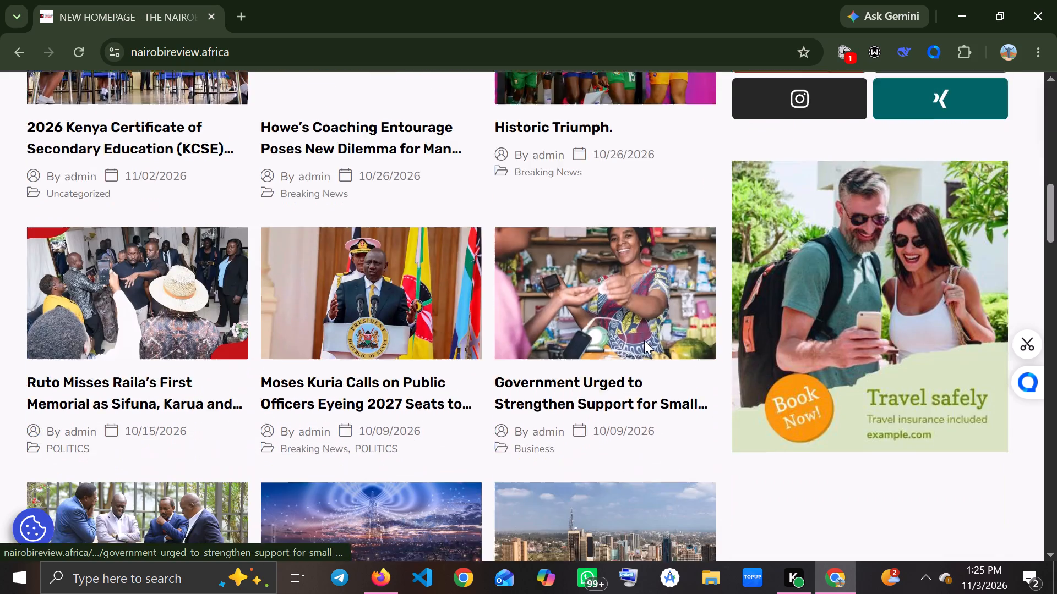
pyautogui.scroll(-15, 644, 340)
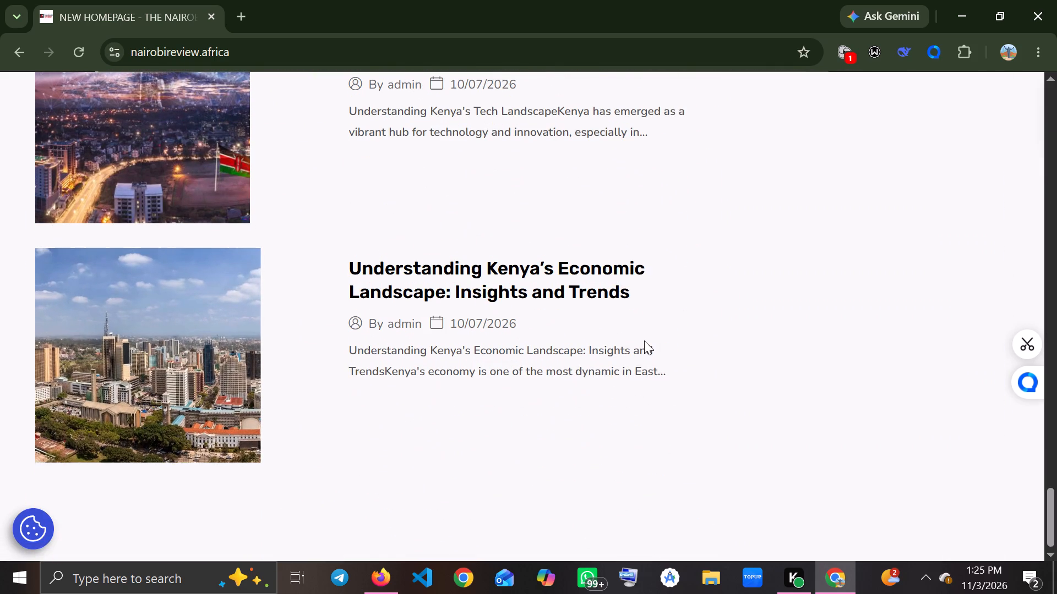
# Return to Firefox and leave the Elementor editor for the previously visited page.
pyautogui.click(375, 579)
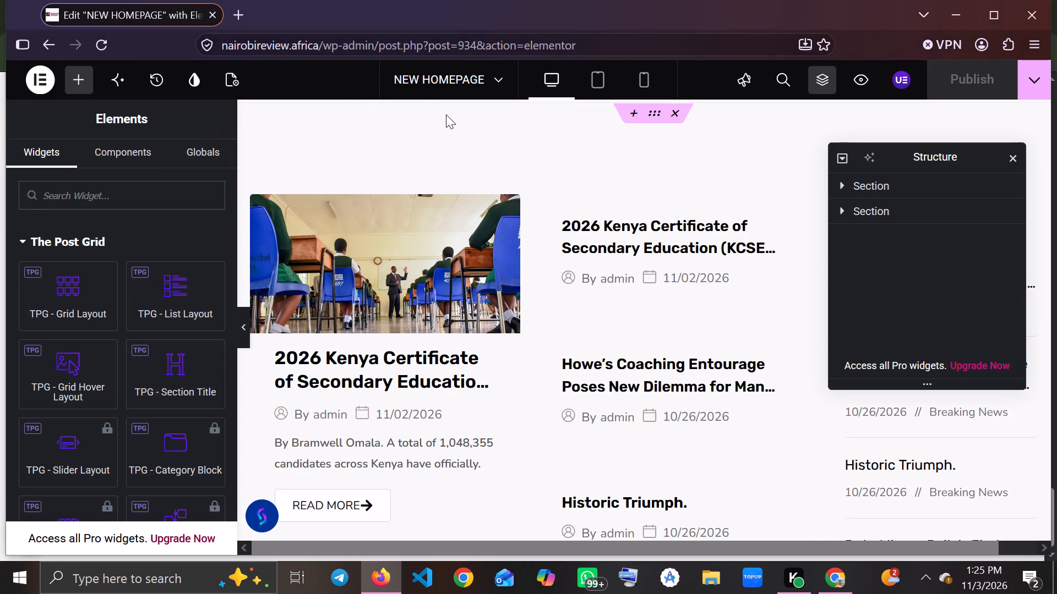
pyautogui.click(56, 40)
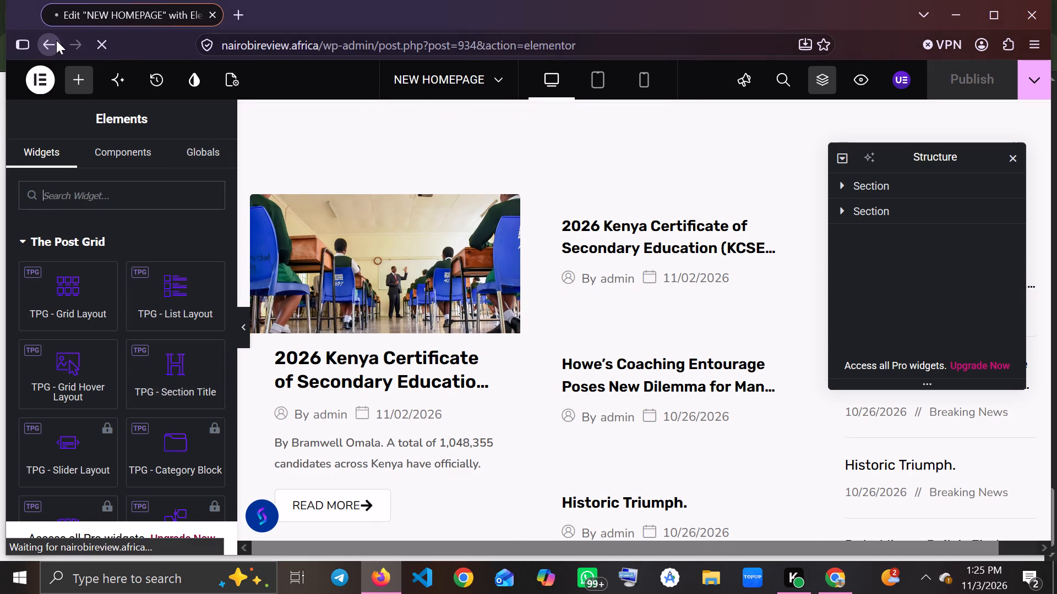
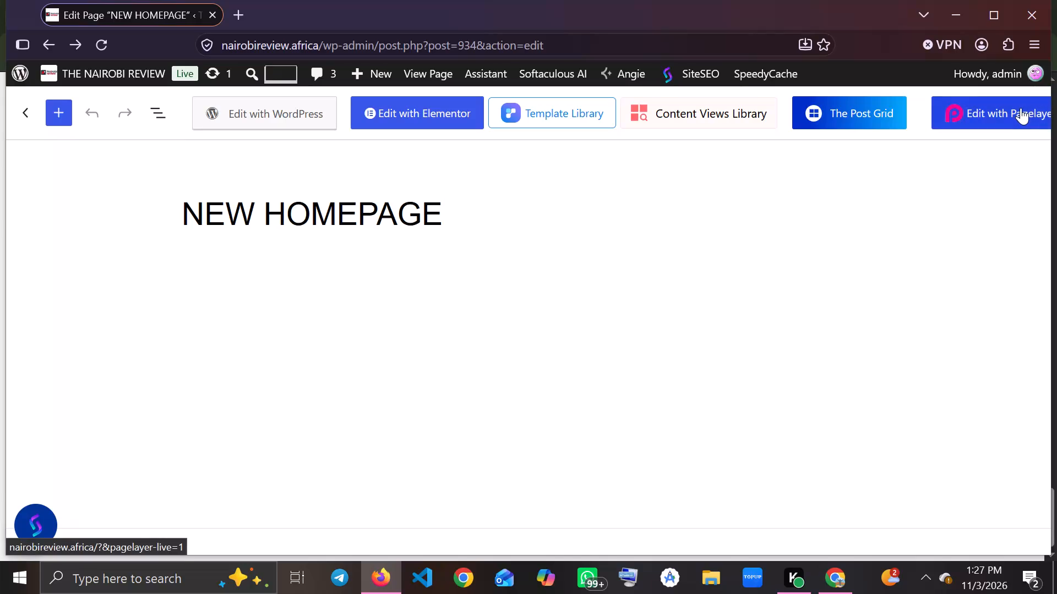
# Open the NEW HOMEPAGE page in the Pagelayer editor.
pyautogui.click(1021, 108)
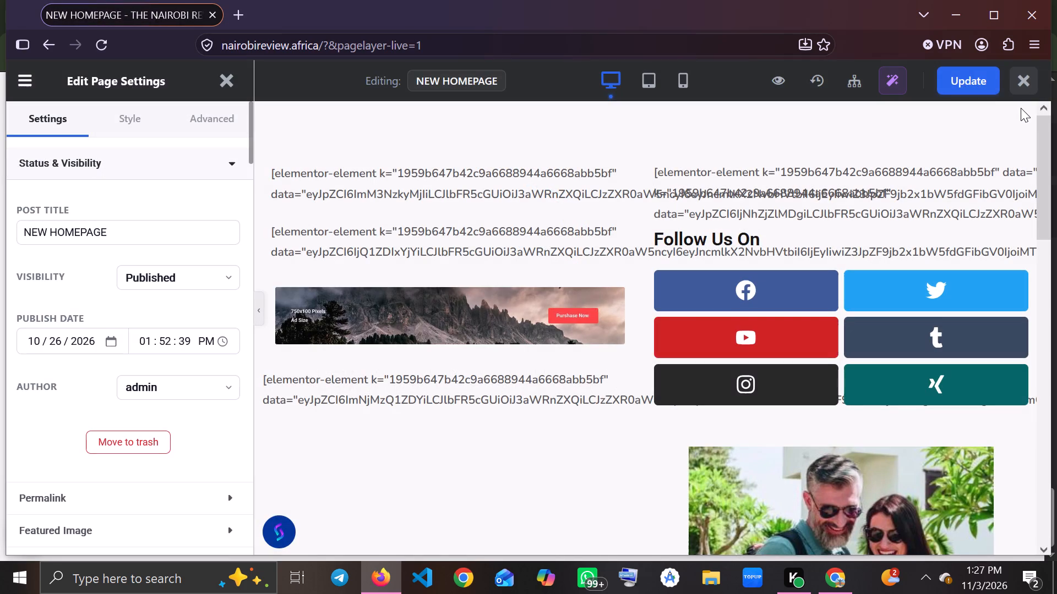
# Look through the NEW HOMEPAGE content in the Pagelayer editor to check how its sections and widgets render.
pyautogui.scroll(1, 651, 276)
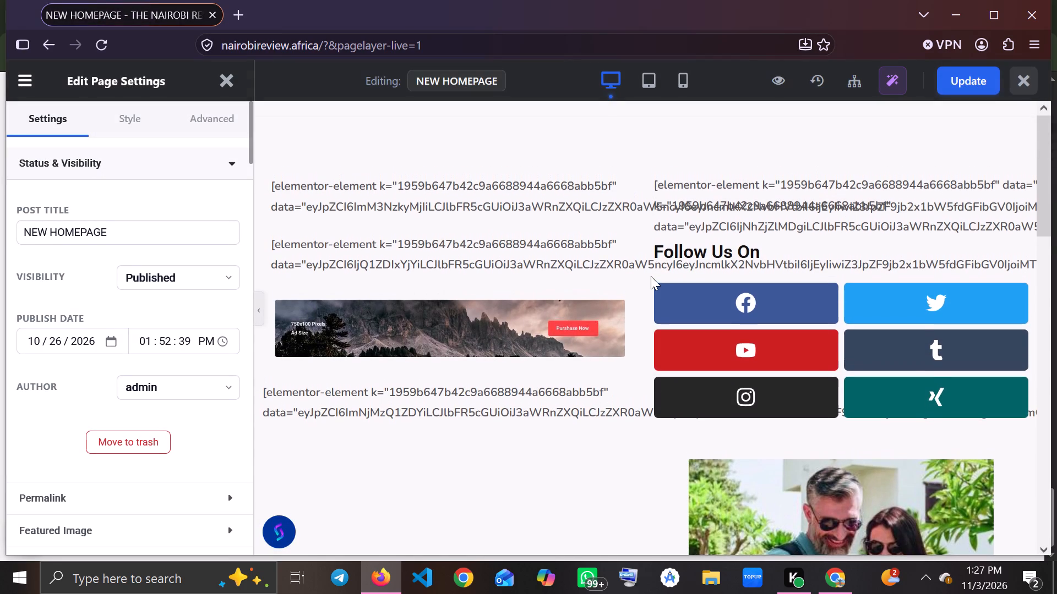
pyautogui.scroll(1, 651, 276)
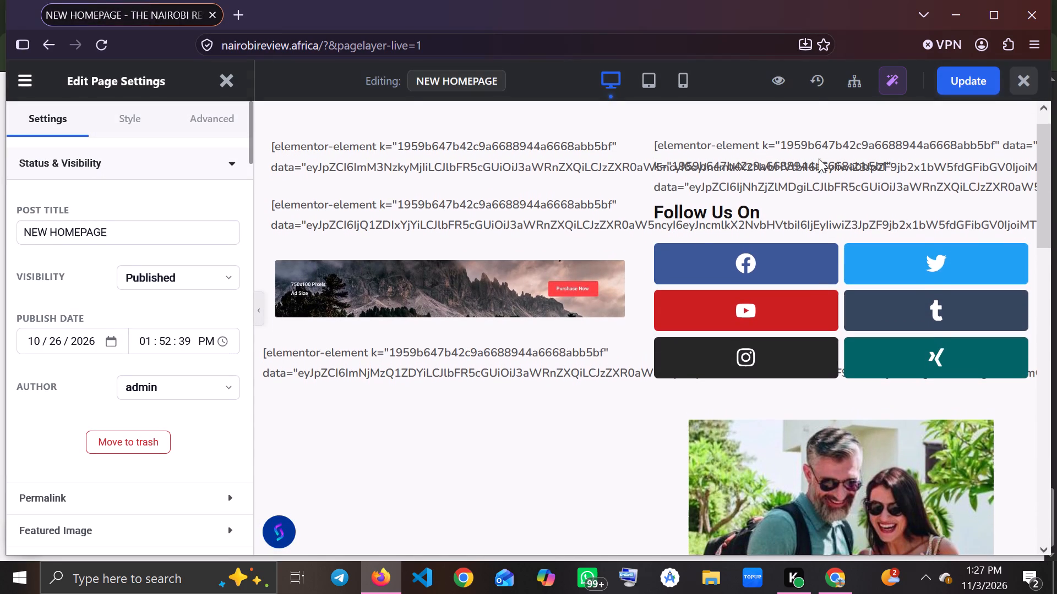
pyautogui.scroll(-3, 171, 381)
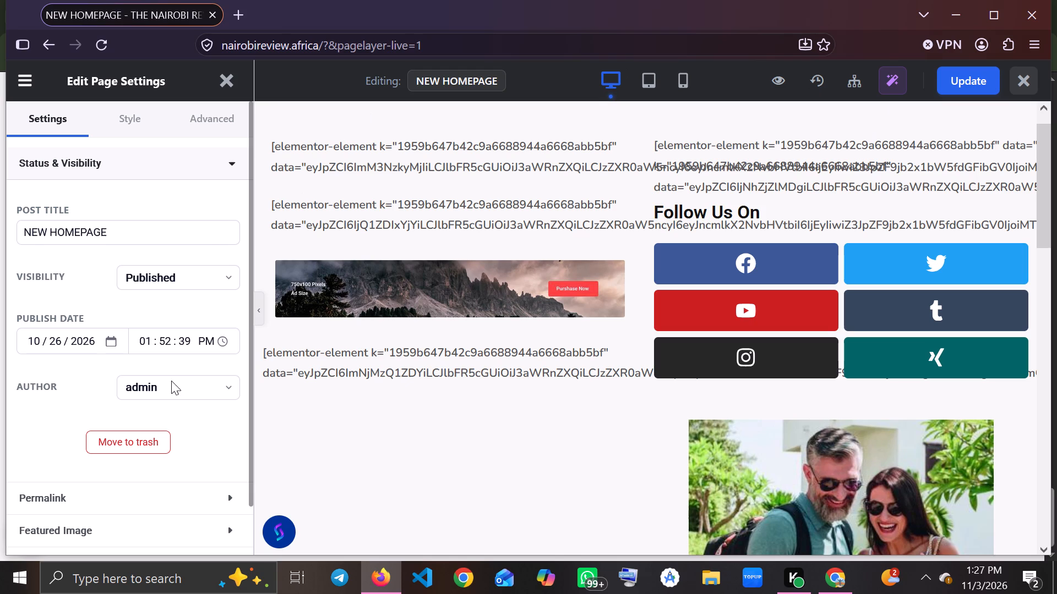
pyautogui.scroll(-3, 563, 365)
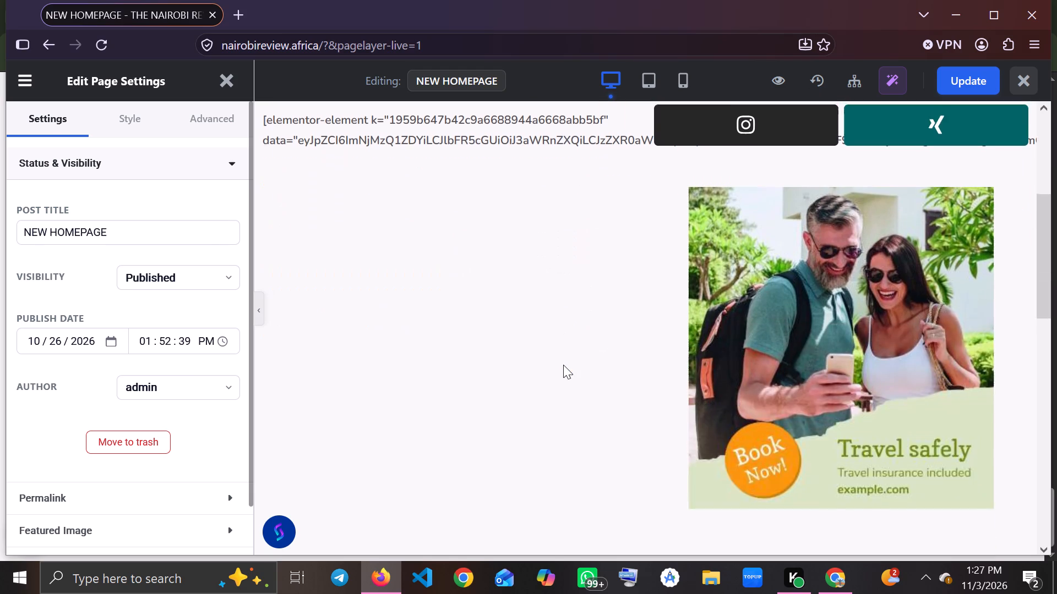
pyautogui.scroll(-8, 563, 365)
pyautogui.scroll(3, 563, 365)
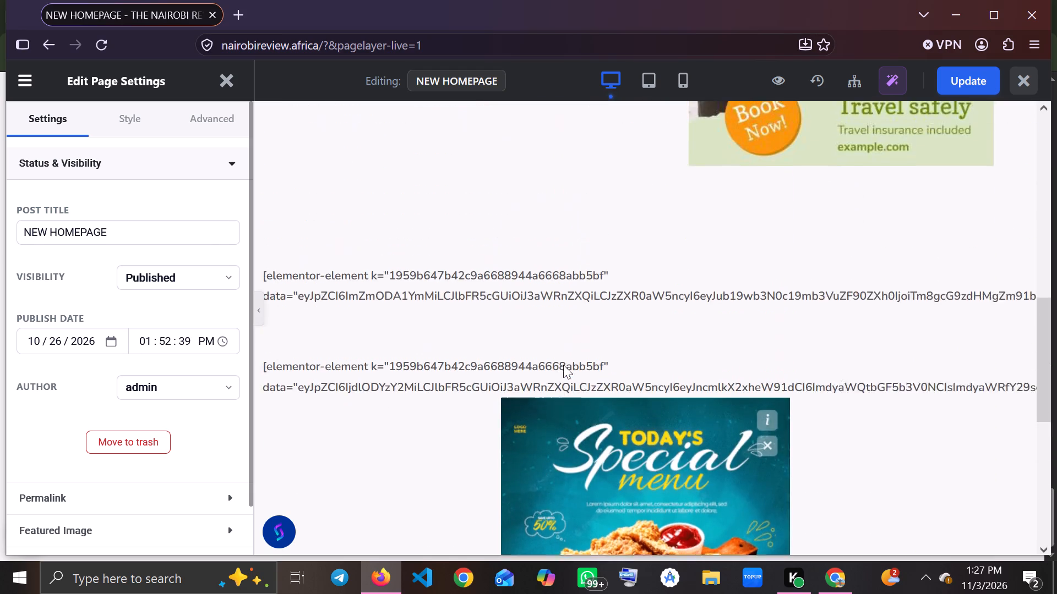
pyautogui.scroll(9, 563, 365)
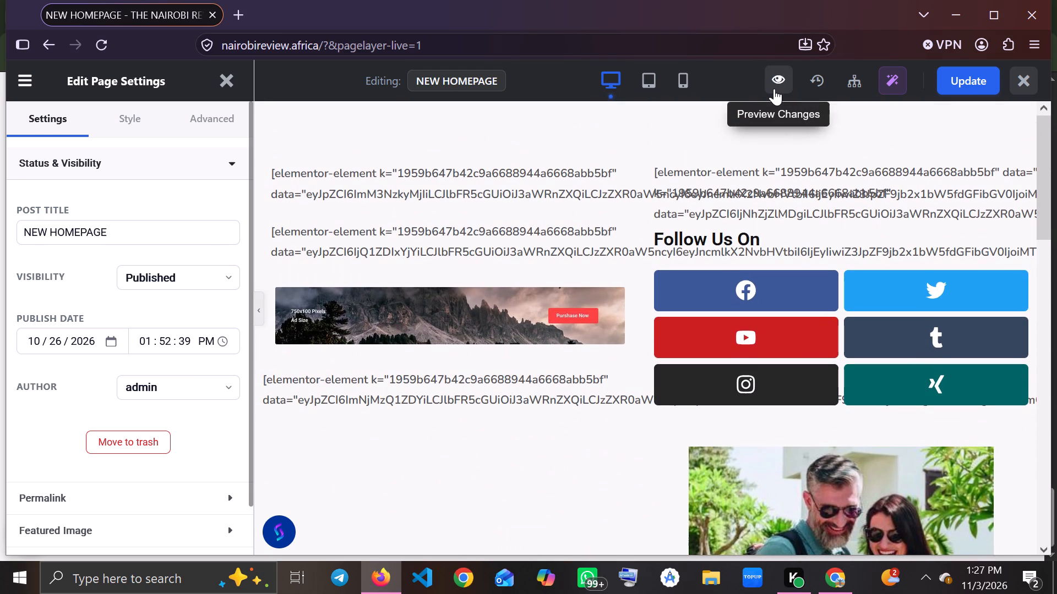
# Load the 2-Nov @ 21:45 revision from the Pagelayer history and look over the resulting page.
pyautogui.click(814, 83)
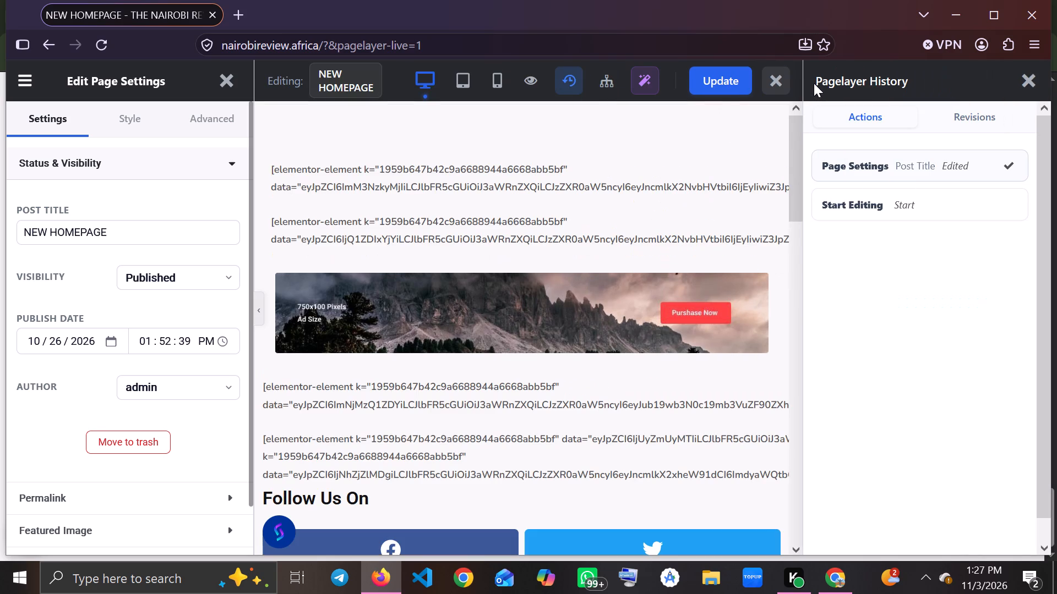
pyautogui.click(976, 113)
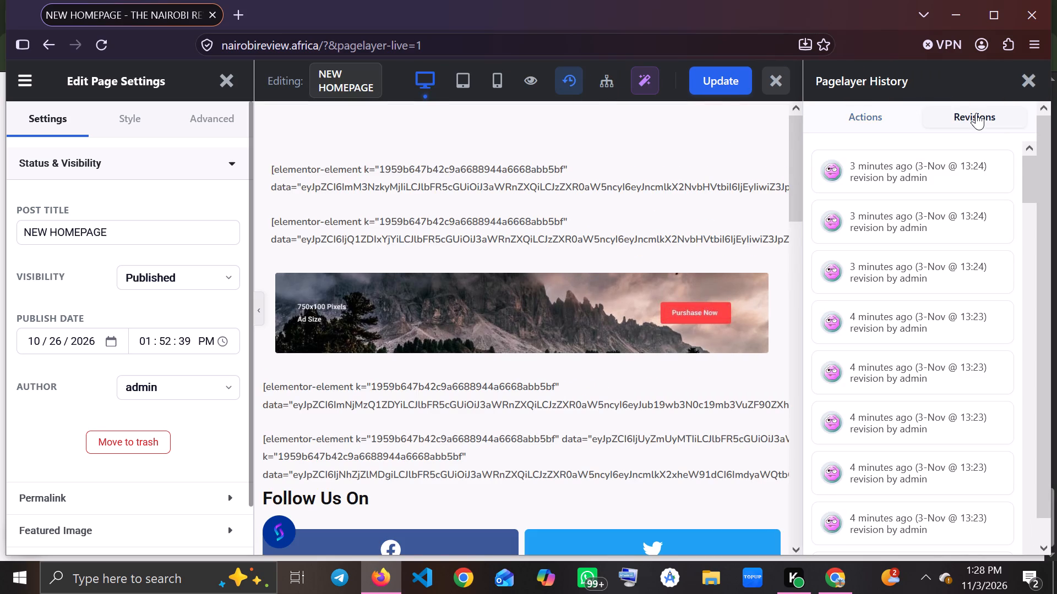
pyautogui.scroll(-8, 953, 353)
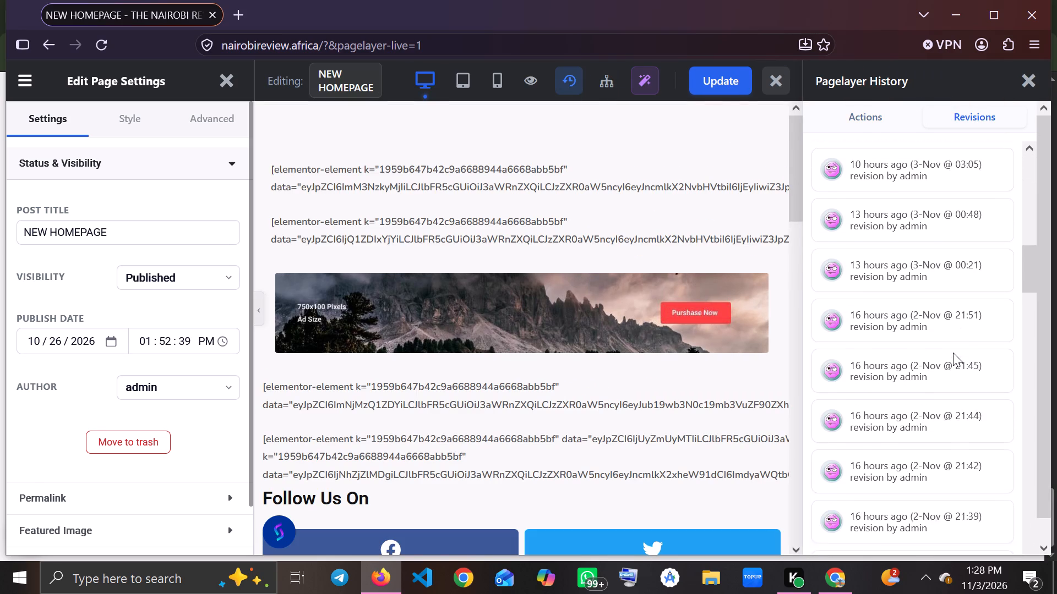
pyautogui.hscroll(1, 953, 353)
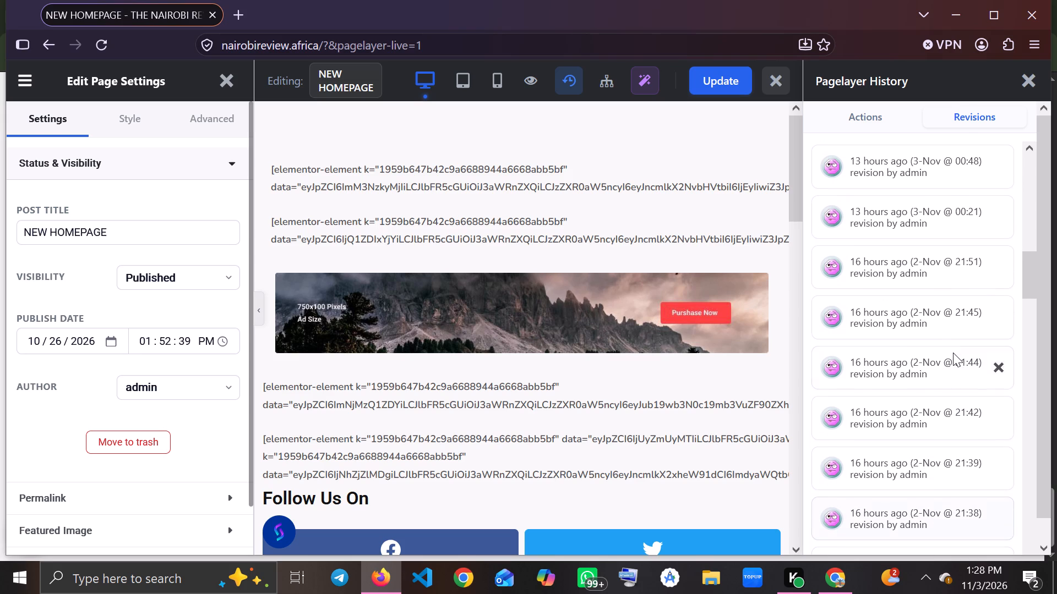
pyautogui.click(929, 317)
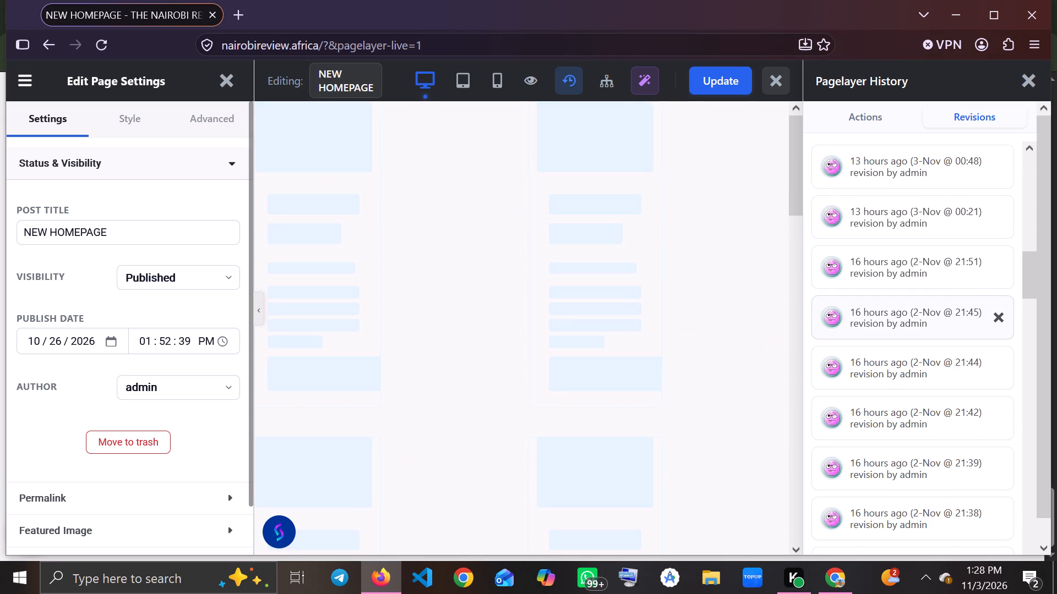
pyautogui.scroll(3, 929, 317)
pyautogui.scroll(10, 609, 315)
pyautogui.scroll(-11, 609, 315)
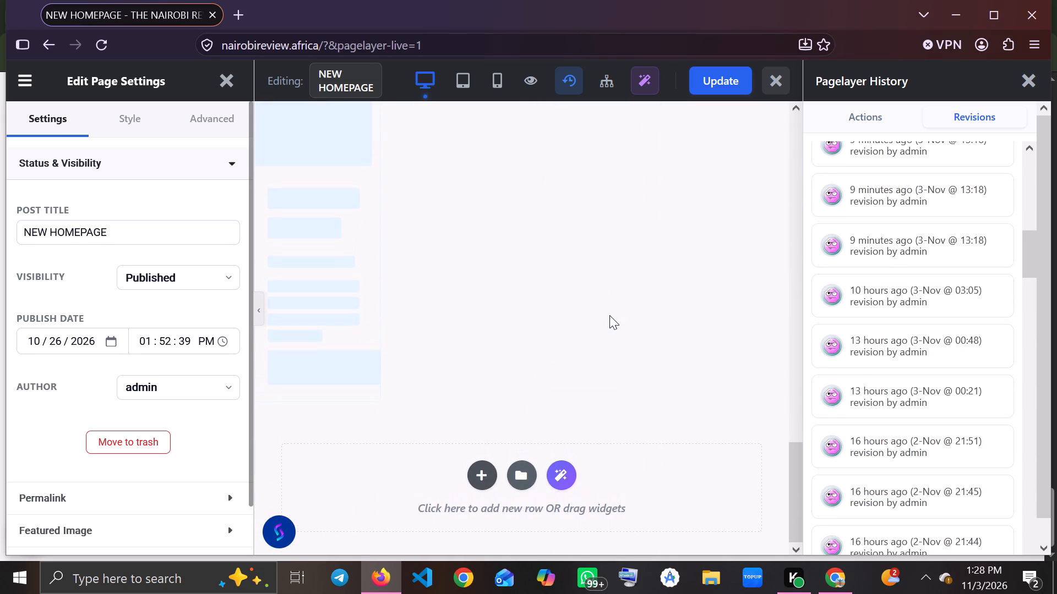
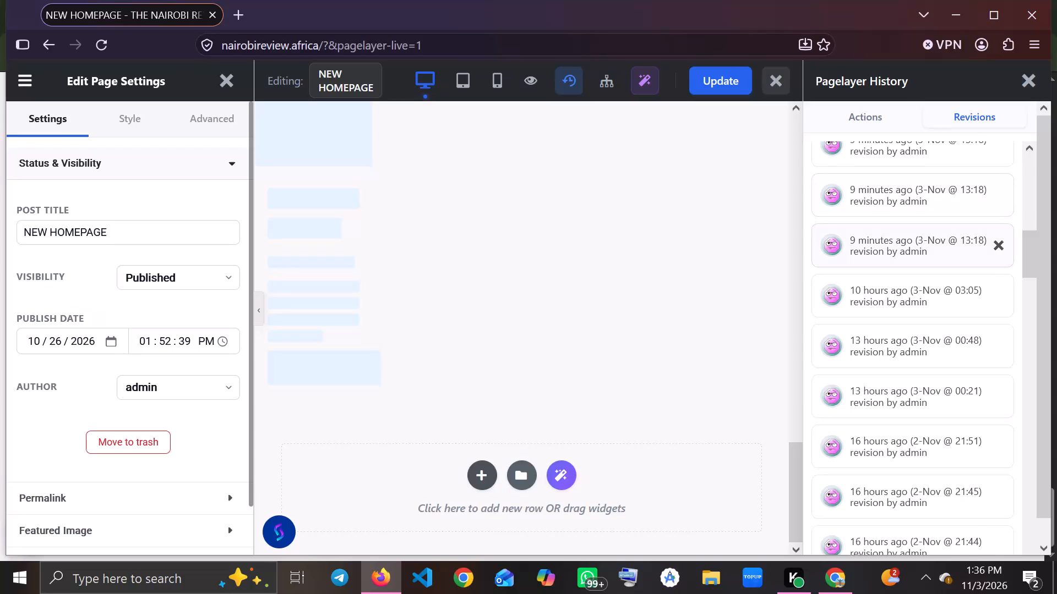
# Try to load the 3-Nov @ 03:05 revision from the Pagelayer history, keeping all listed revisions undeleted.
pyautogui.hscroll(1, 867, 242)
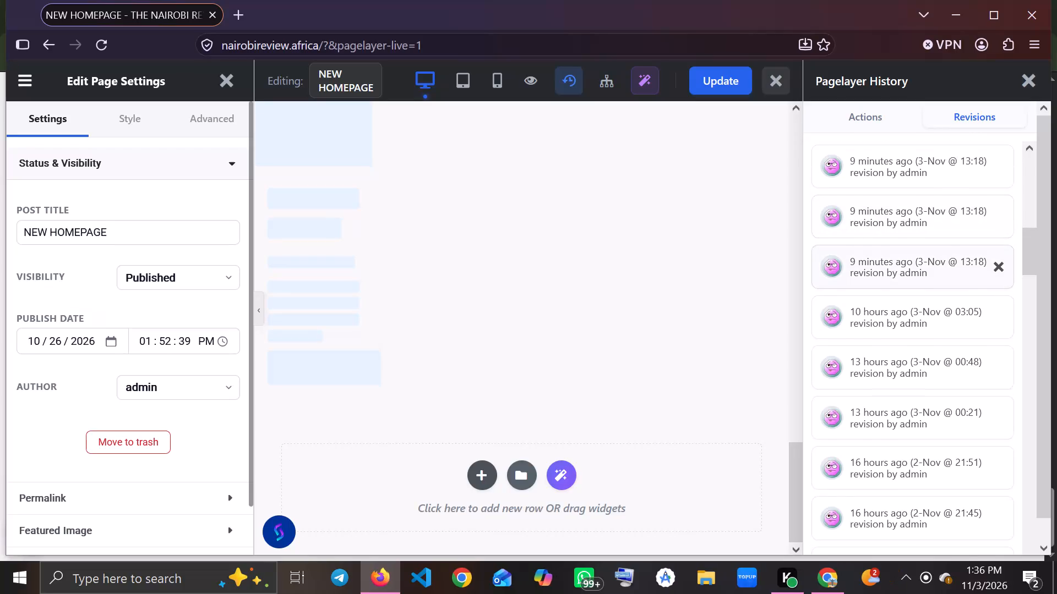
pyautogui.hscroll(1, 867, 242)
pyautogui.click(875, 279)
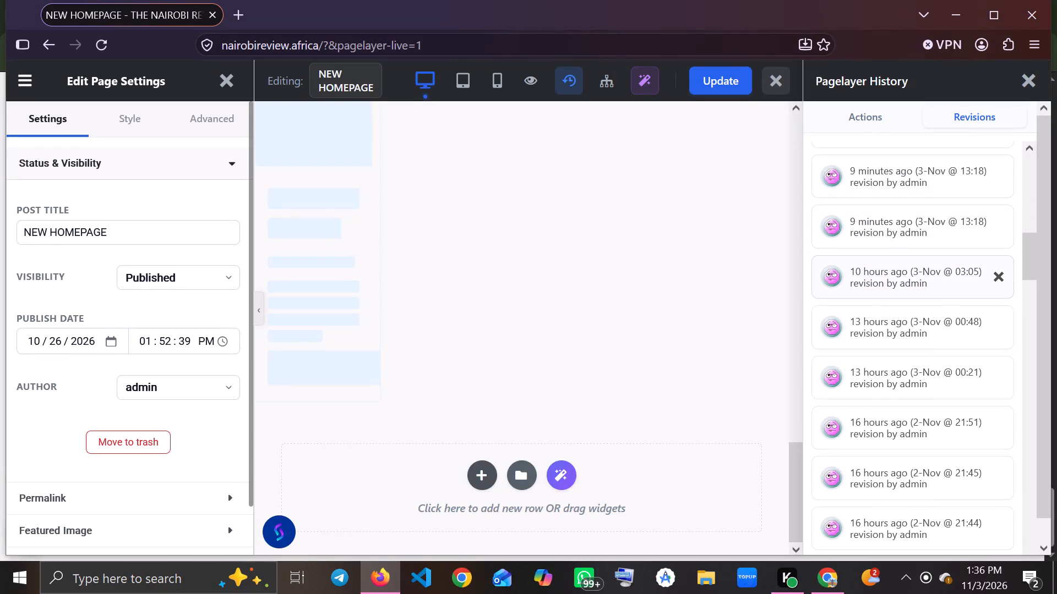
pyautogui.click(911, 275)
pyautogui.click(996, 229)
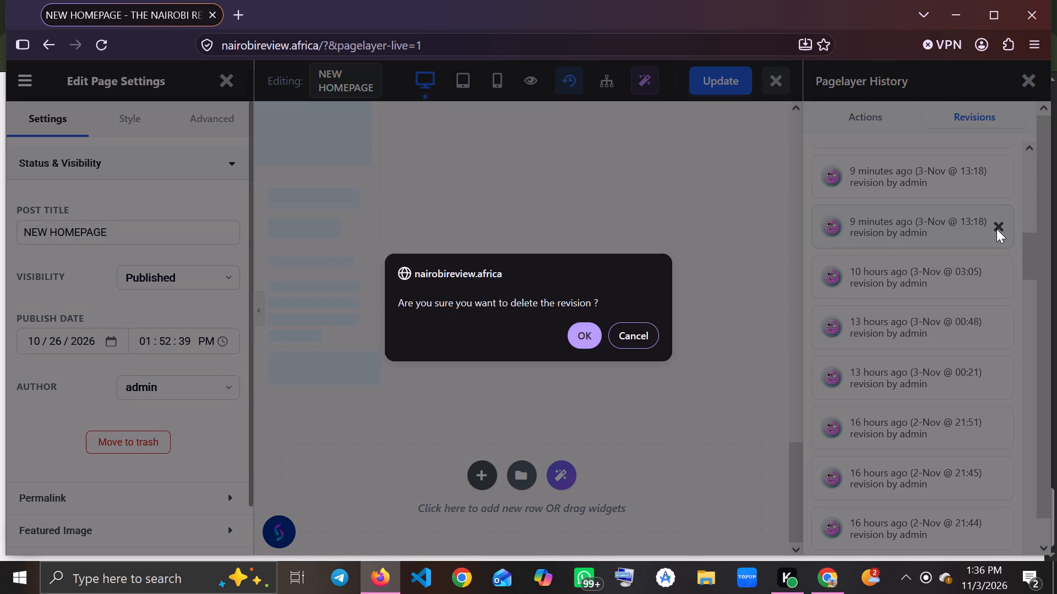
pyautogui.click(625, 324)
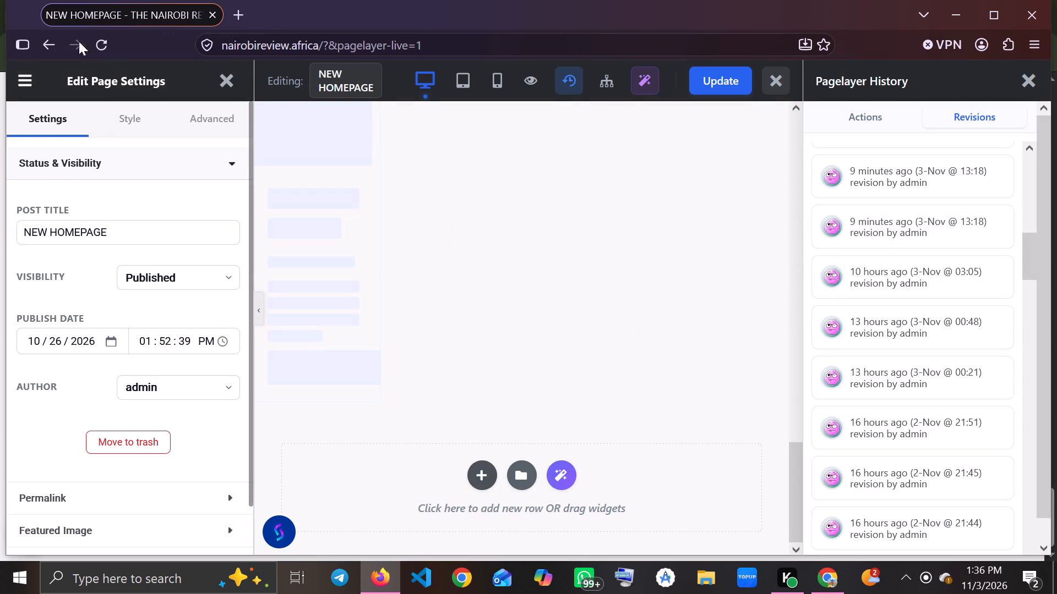
# Reload the NEW HOMEPAGE page in the Pagelayer editor.
pyautogui.click(110, 41)
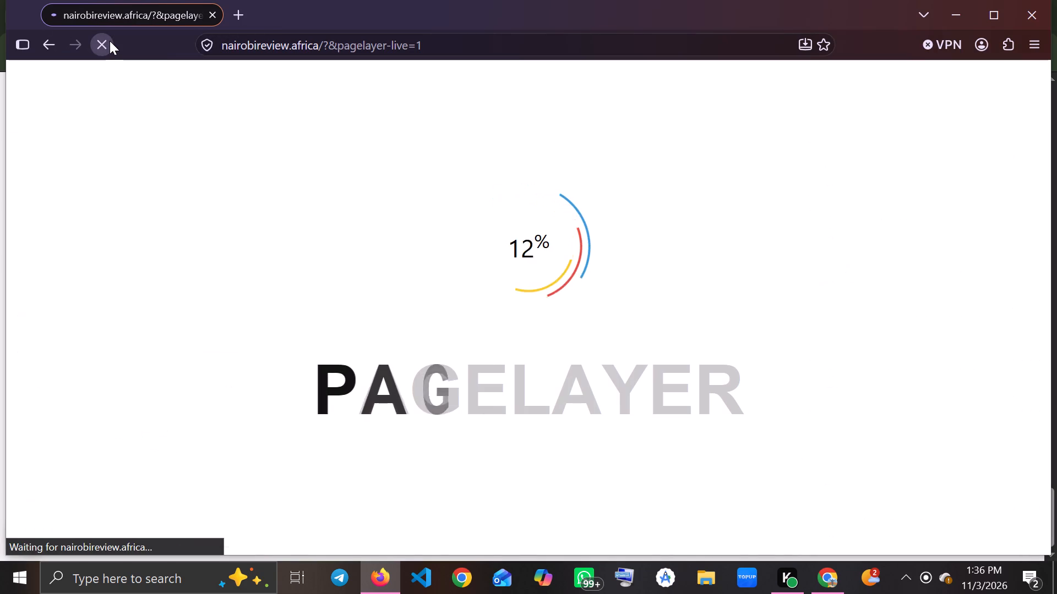
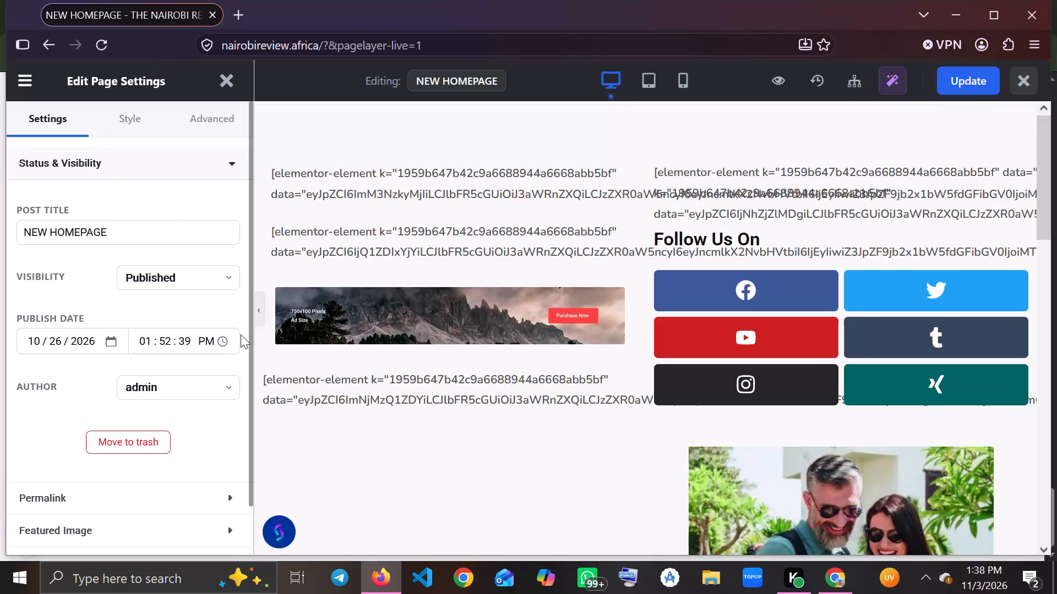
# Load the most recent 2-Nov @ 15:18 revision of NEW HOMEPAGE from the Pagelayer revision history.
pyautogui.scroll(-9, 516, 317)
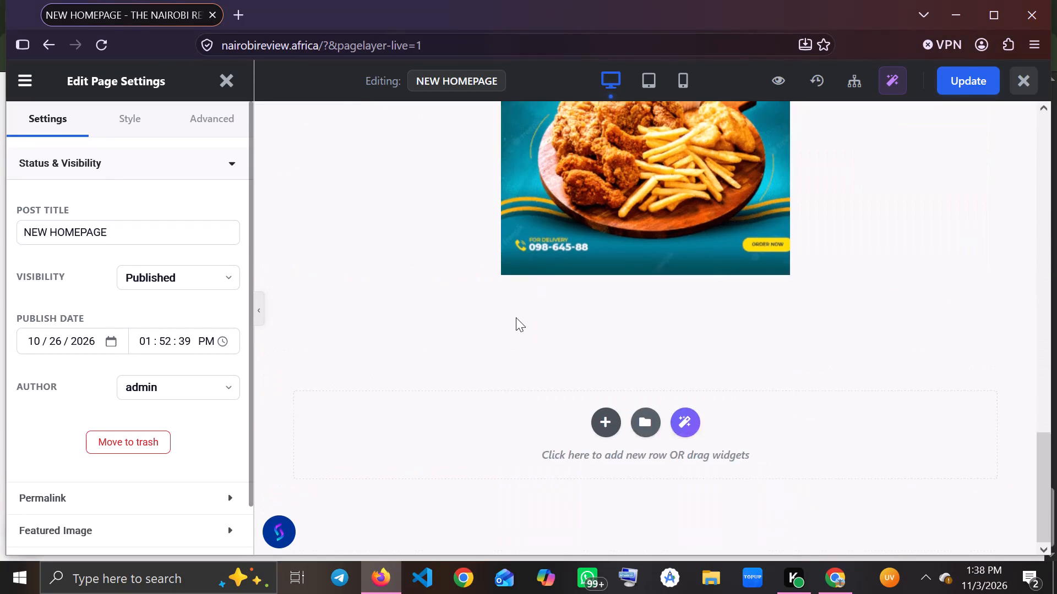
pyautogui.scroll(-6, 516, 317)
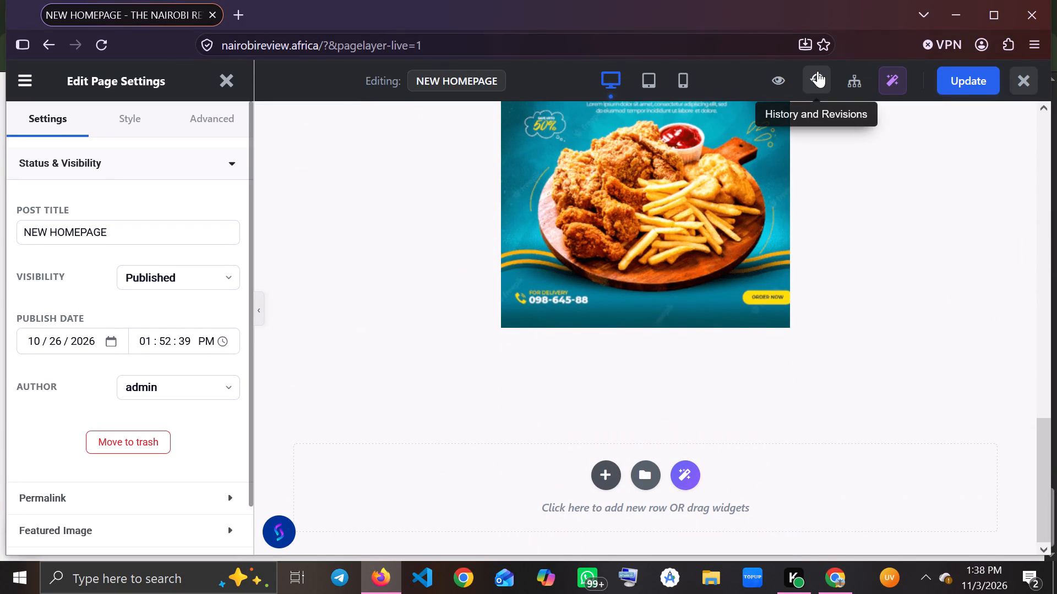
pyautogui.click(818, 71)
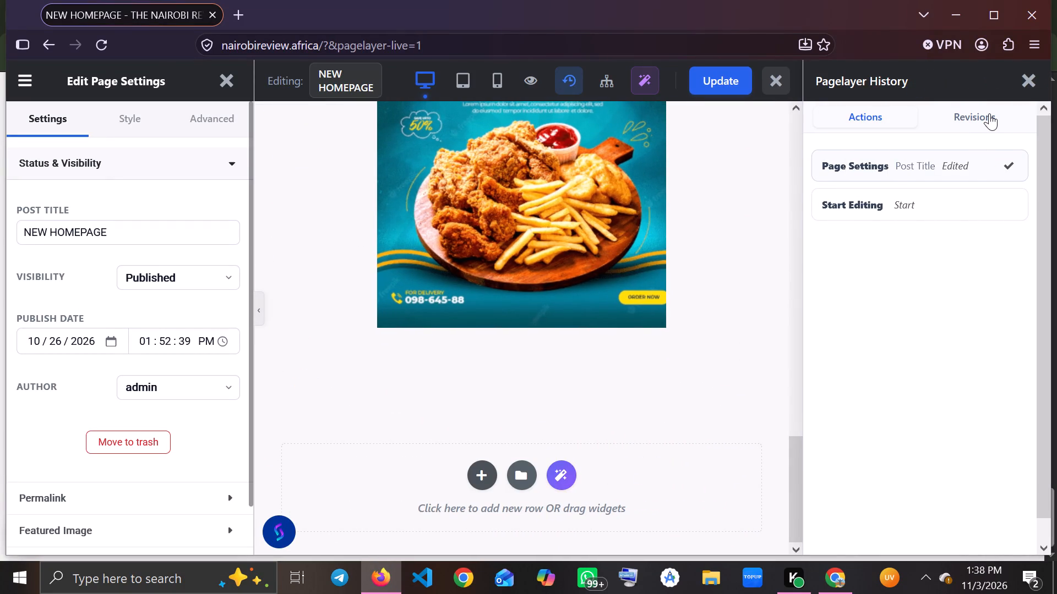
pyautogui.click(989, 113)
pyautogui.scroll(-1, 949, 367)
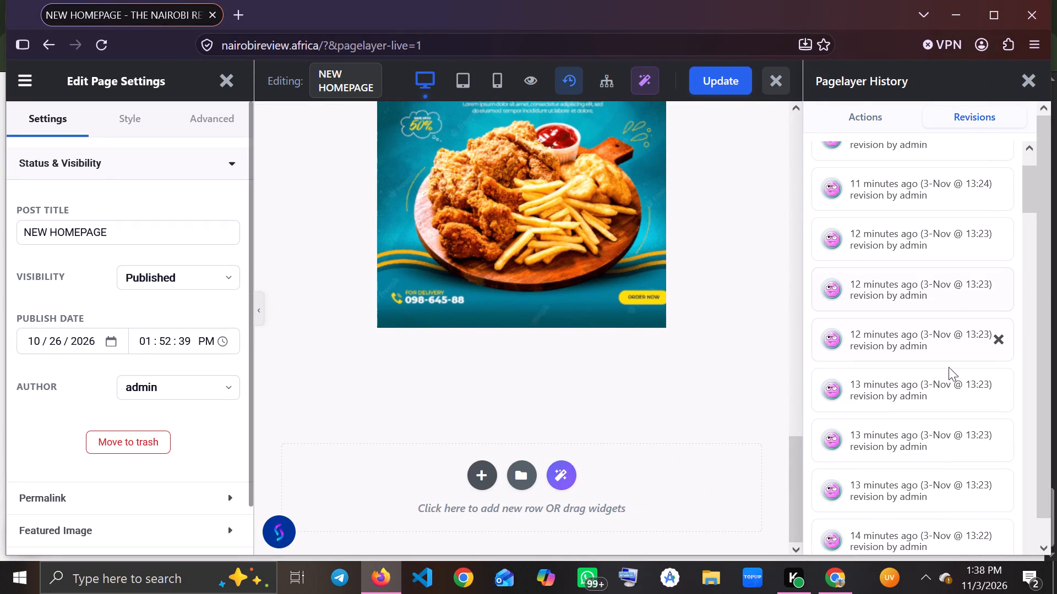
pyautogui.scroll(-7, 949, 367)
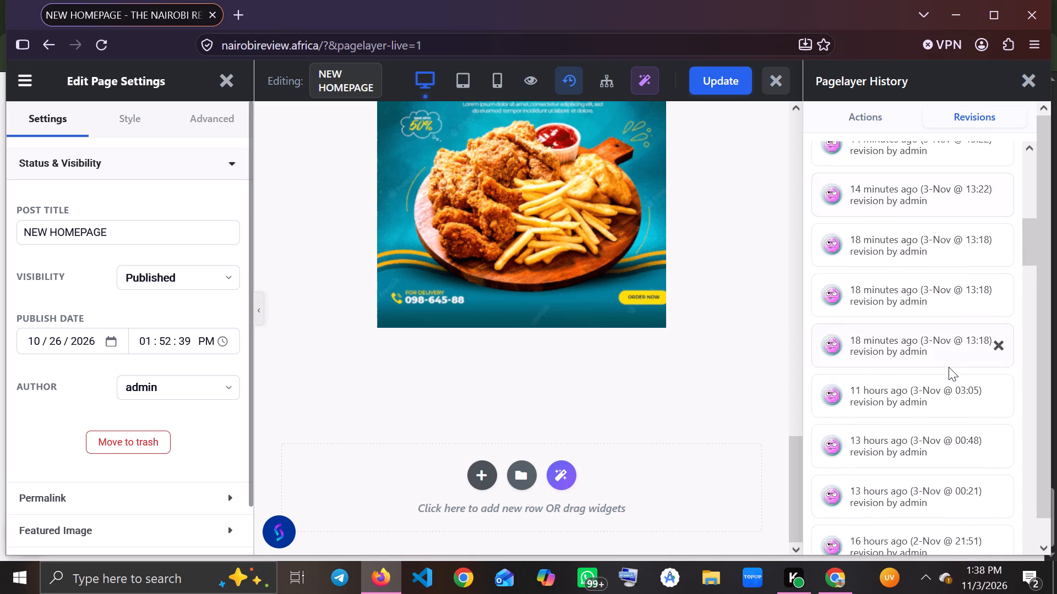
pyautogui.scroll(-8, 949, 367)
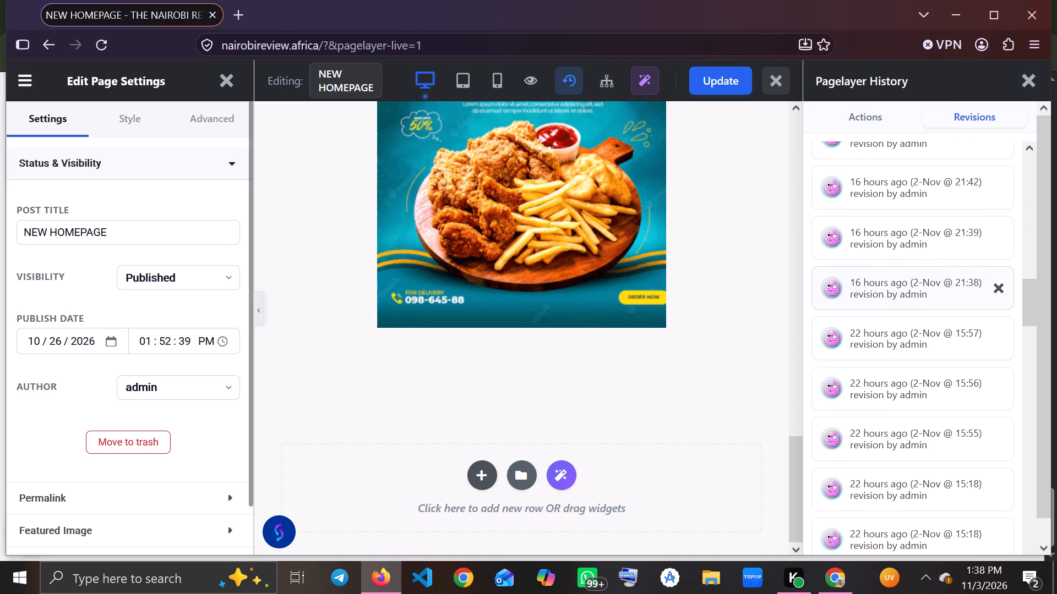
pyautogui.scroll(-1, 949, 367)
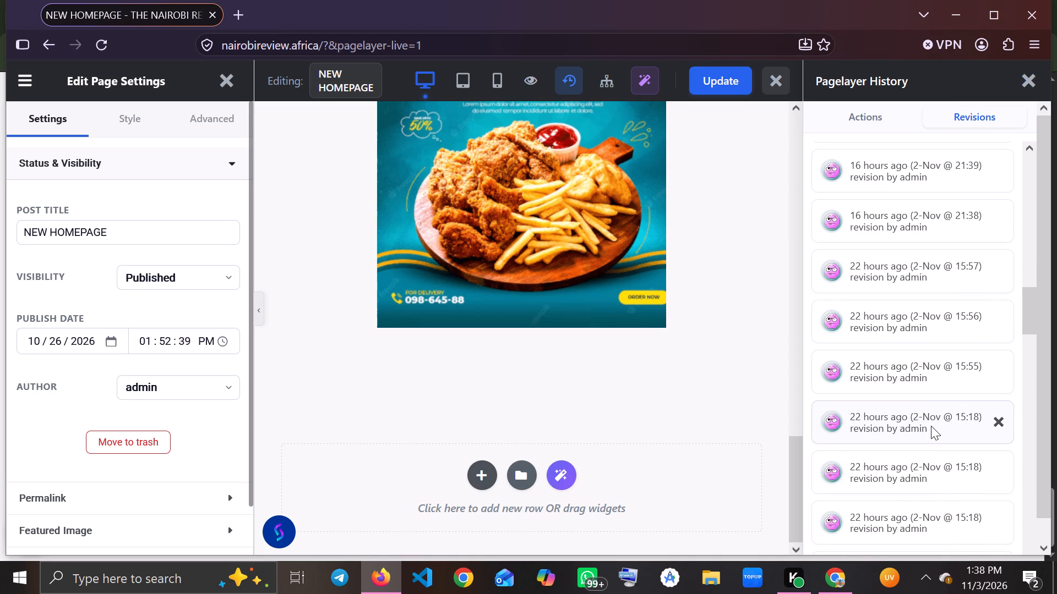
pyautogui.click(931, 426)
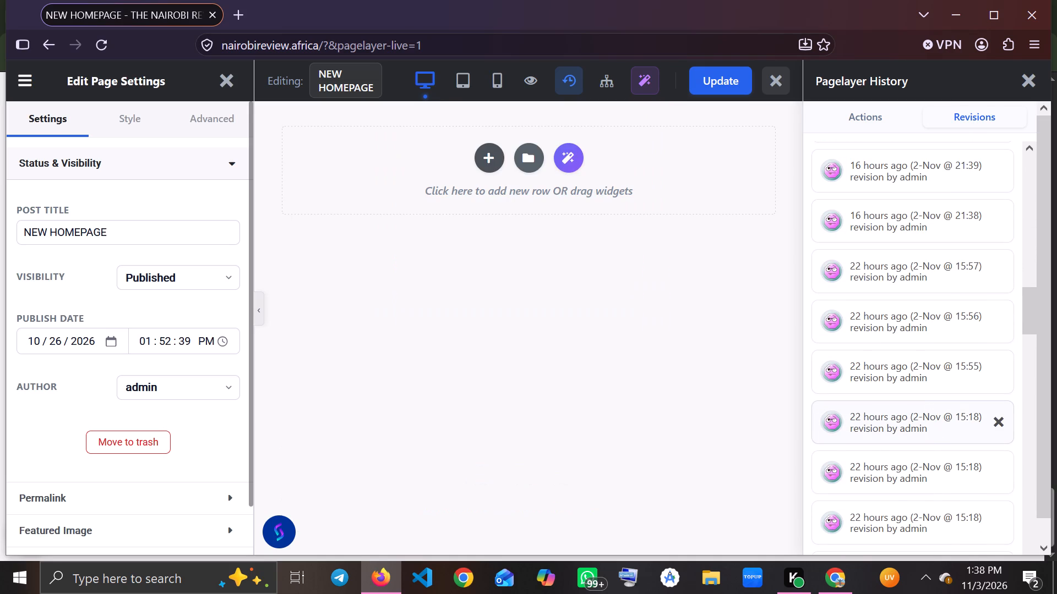
# Load the oldest revision, 26-Oct @ 13:52, from the Pagelayer revision history.
pyautogui.scroll(3, 641, 266)
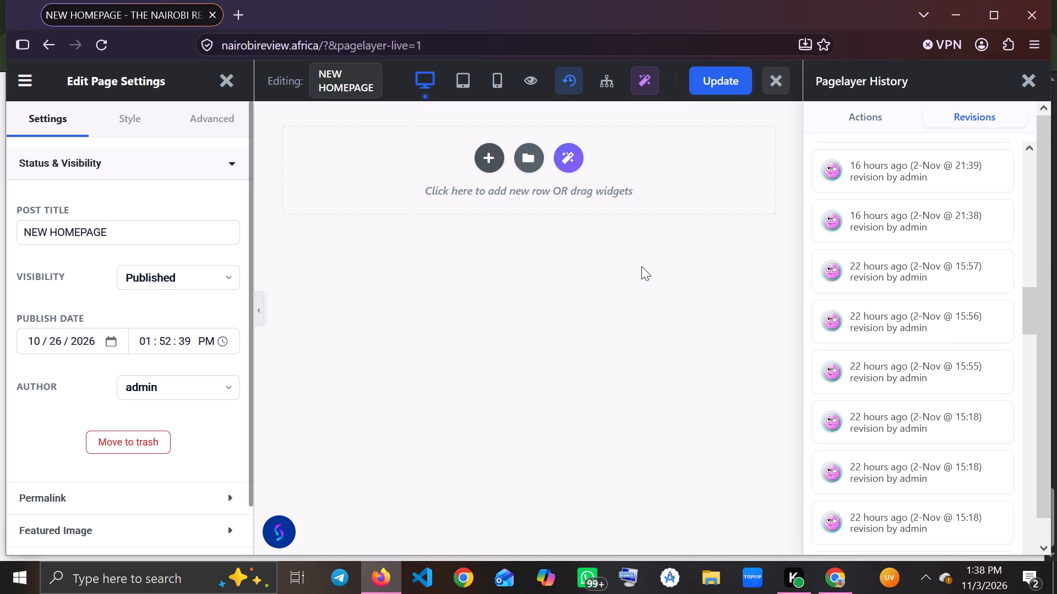
pyautogui.scroll(-8, 925, 398)
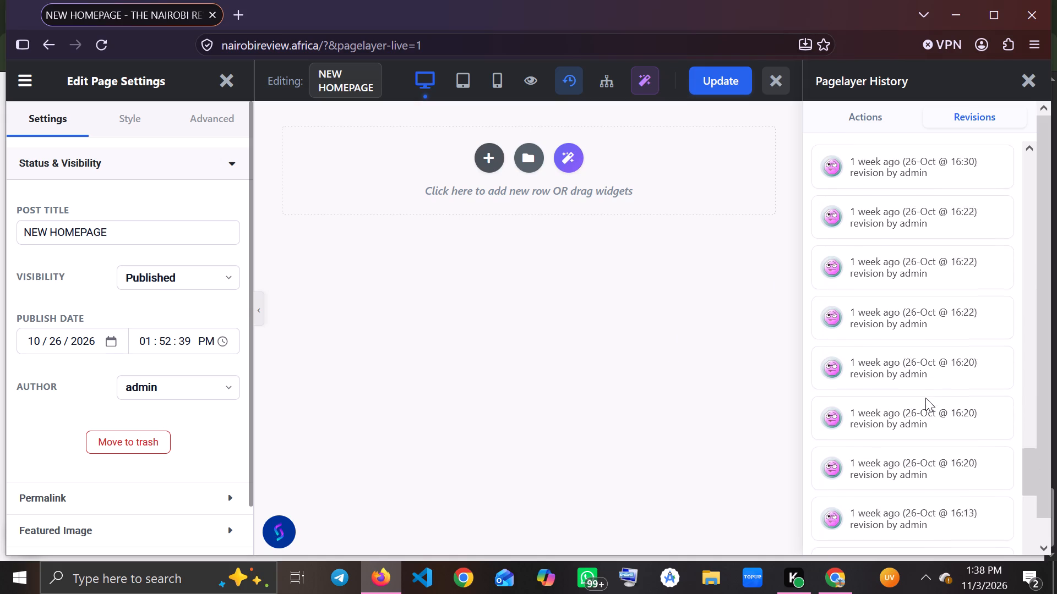
pyautogui.scroll(-3, 925, 398)
pyautogui.click(902, 518)
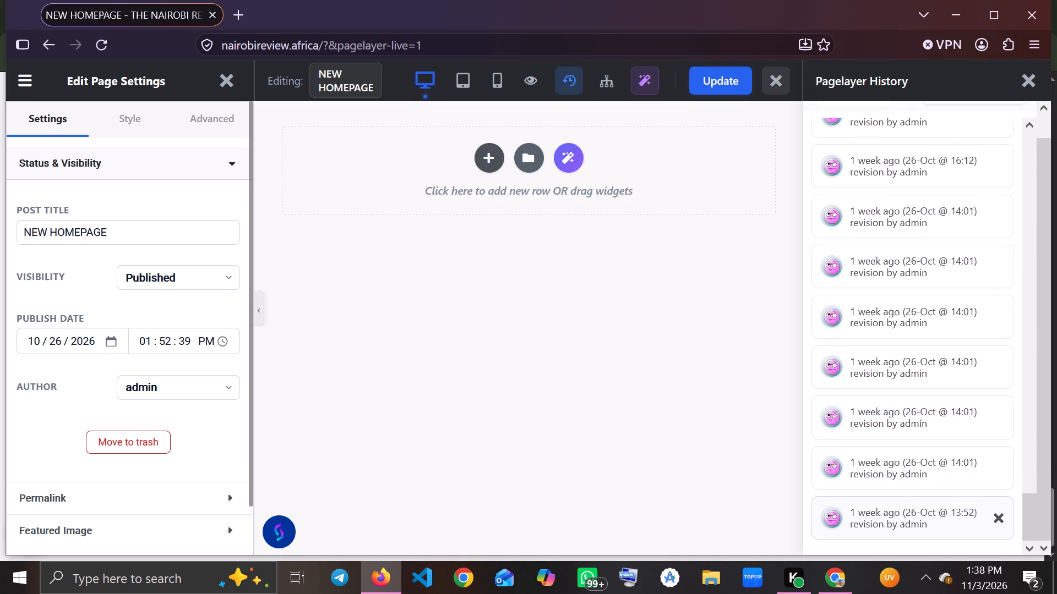
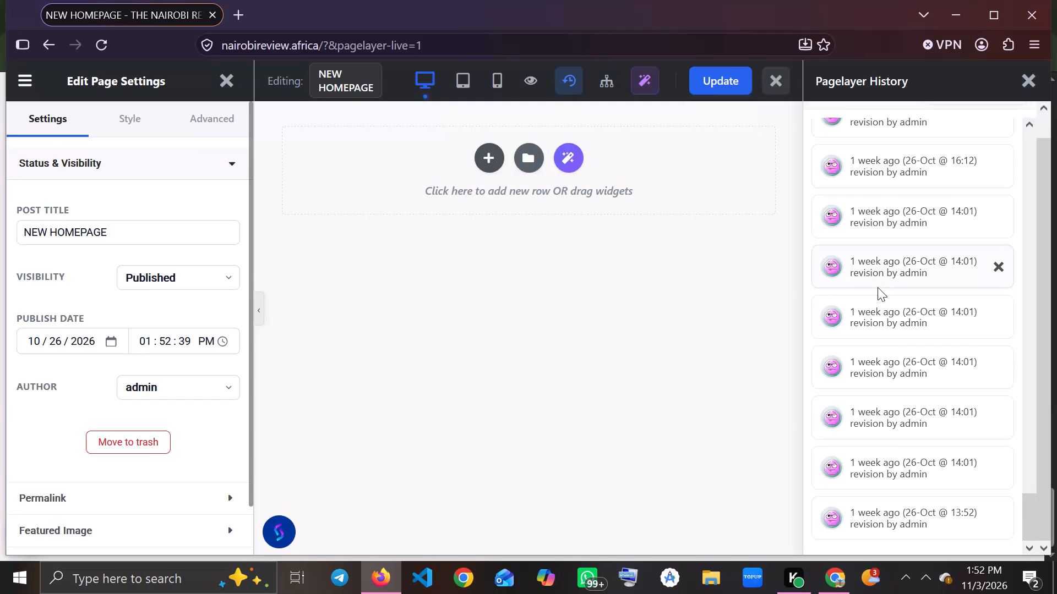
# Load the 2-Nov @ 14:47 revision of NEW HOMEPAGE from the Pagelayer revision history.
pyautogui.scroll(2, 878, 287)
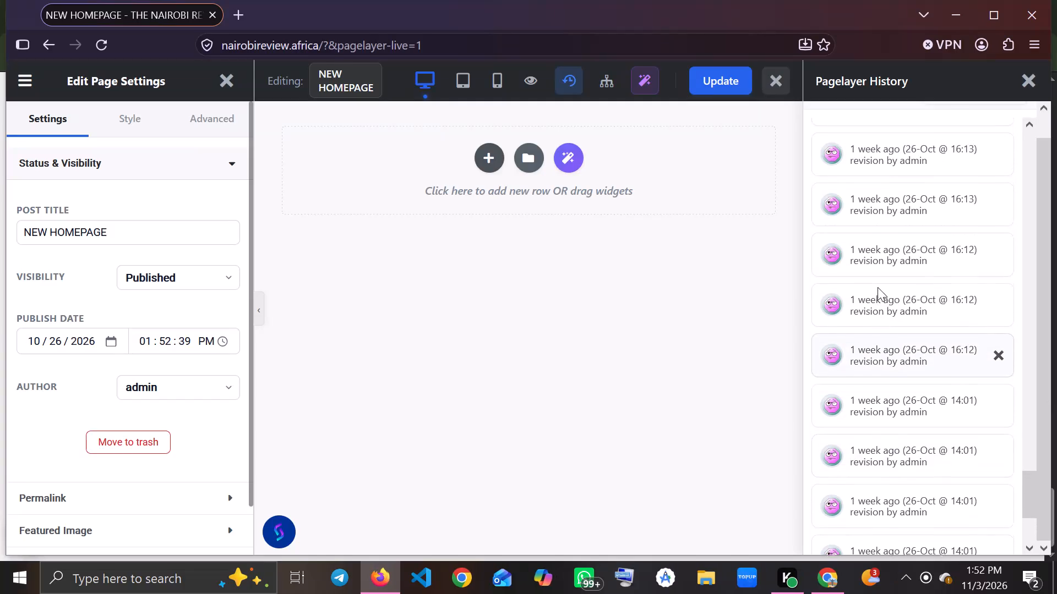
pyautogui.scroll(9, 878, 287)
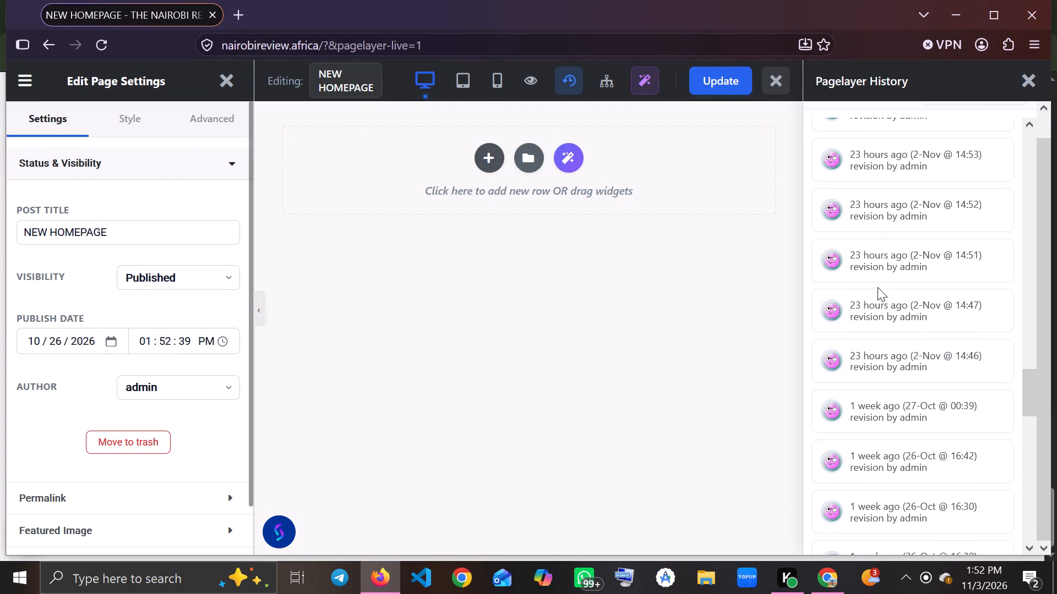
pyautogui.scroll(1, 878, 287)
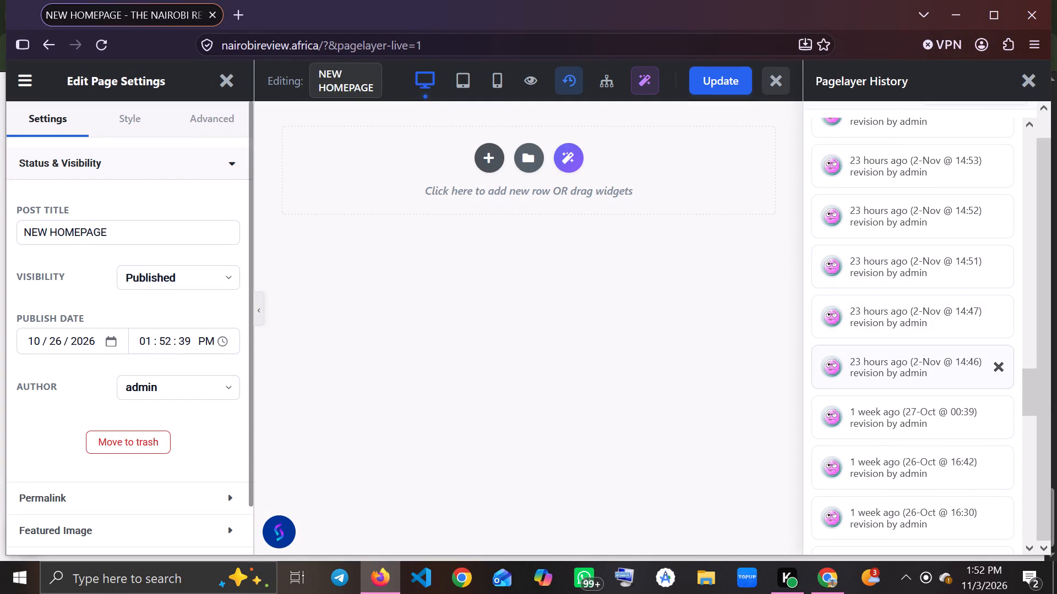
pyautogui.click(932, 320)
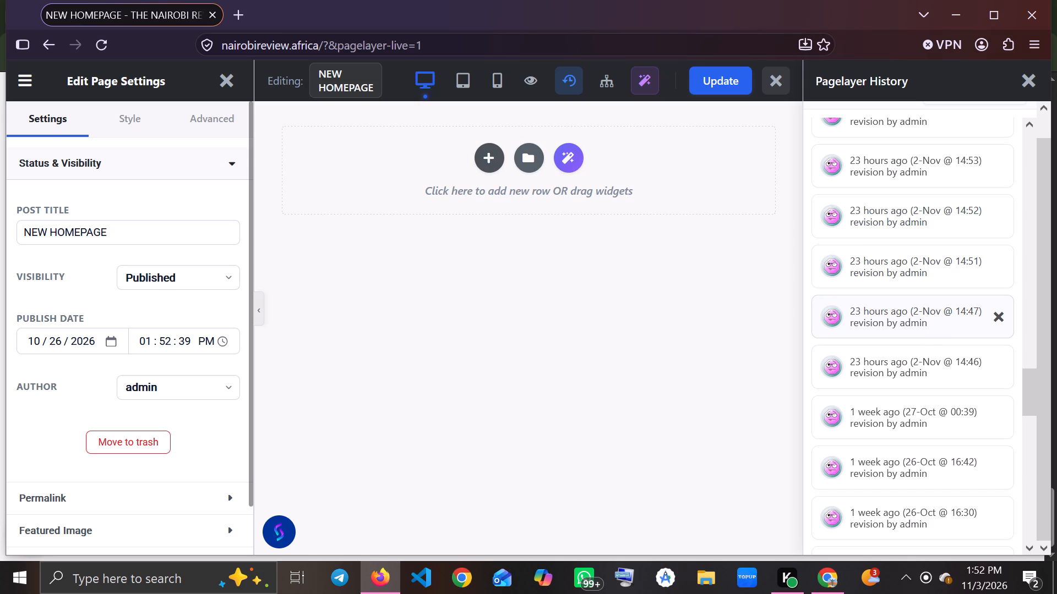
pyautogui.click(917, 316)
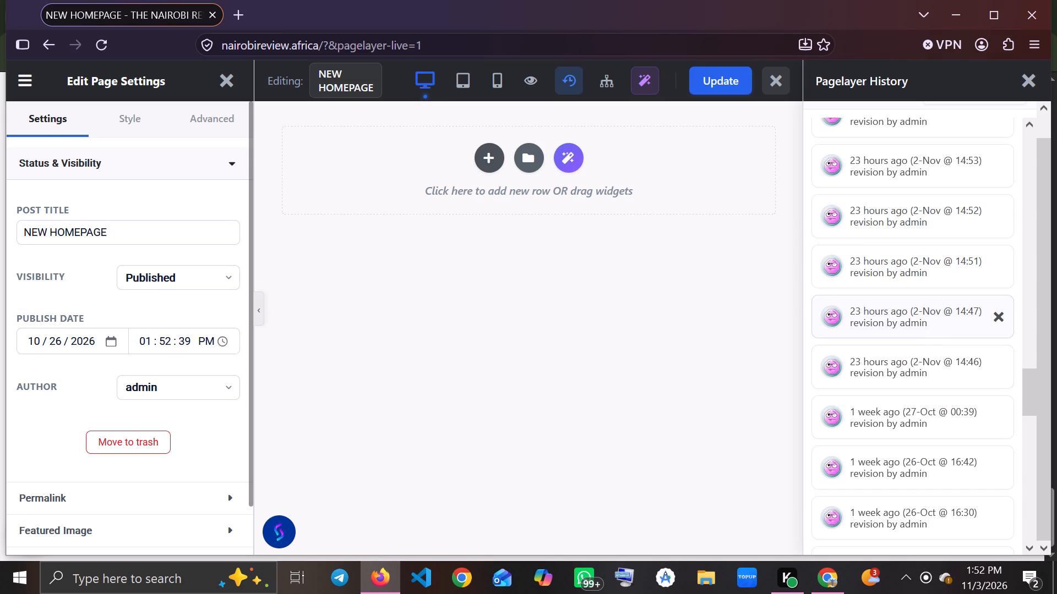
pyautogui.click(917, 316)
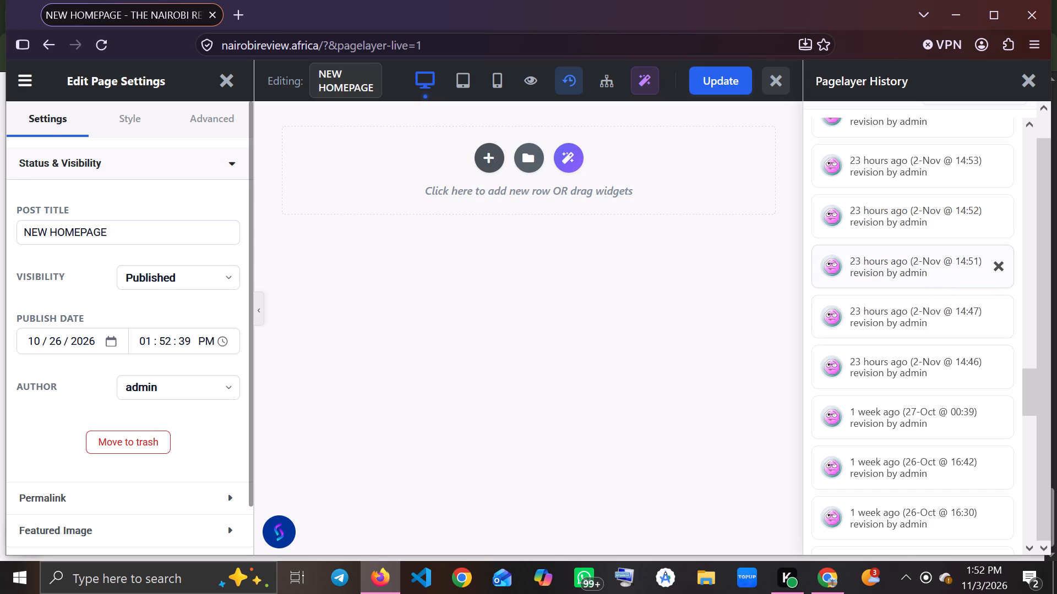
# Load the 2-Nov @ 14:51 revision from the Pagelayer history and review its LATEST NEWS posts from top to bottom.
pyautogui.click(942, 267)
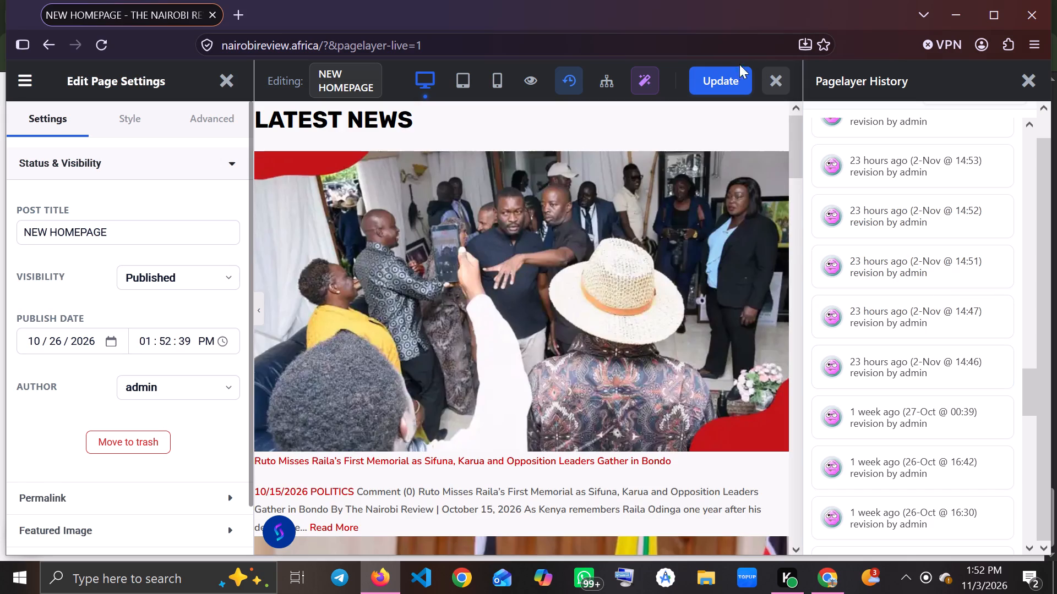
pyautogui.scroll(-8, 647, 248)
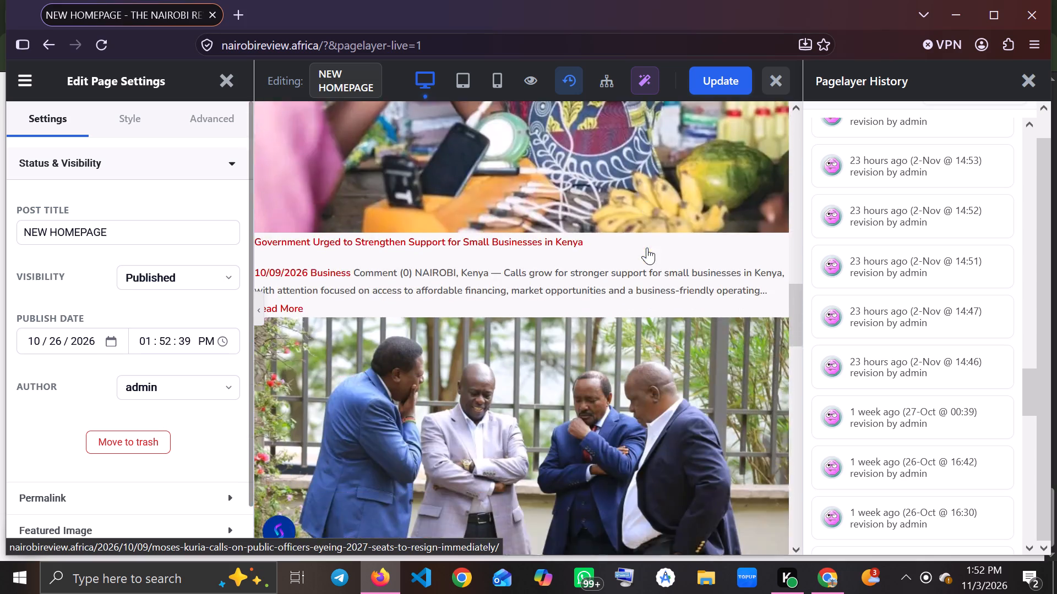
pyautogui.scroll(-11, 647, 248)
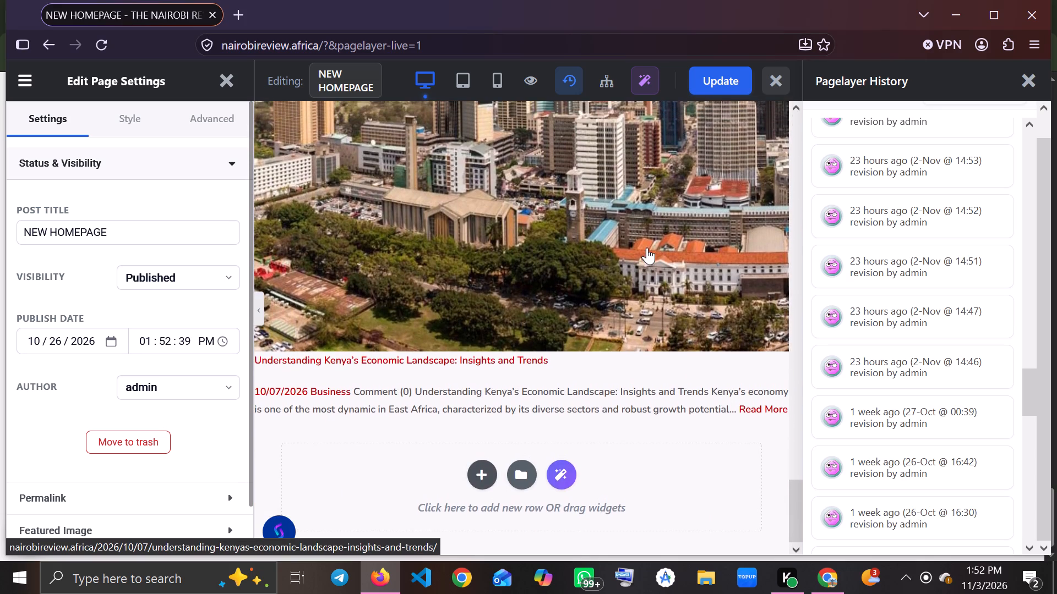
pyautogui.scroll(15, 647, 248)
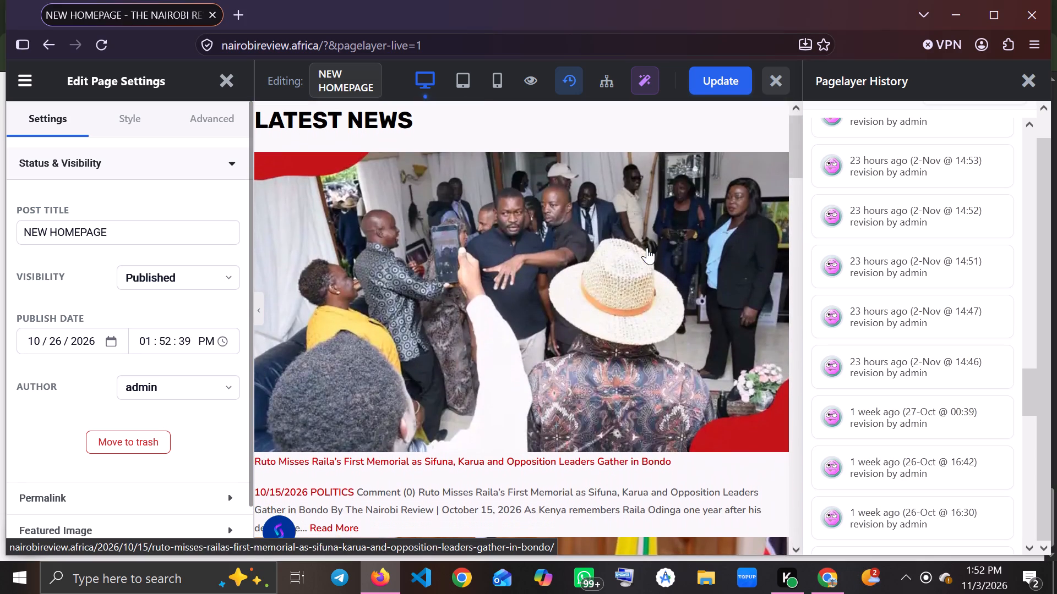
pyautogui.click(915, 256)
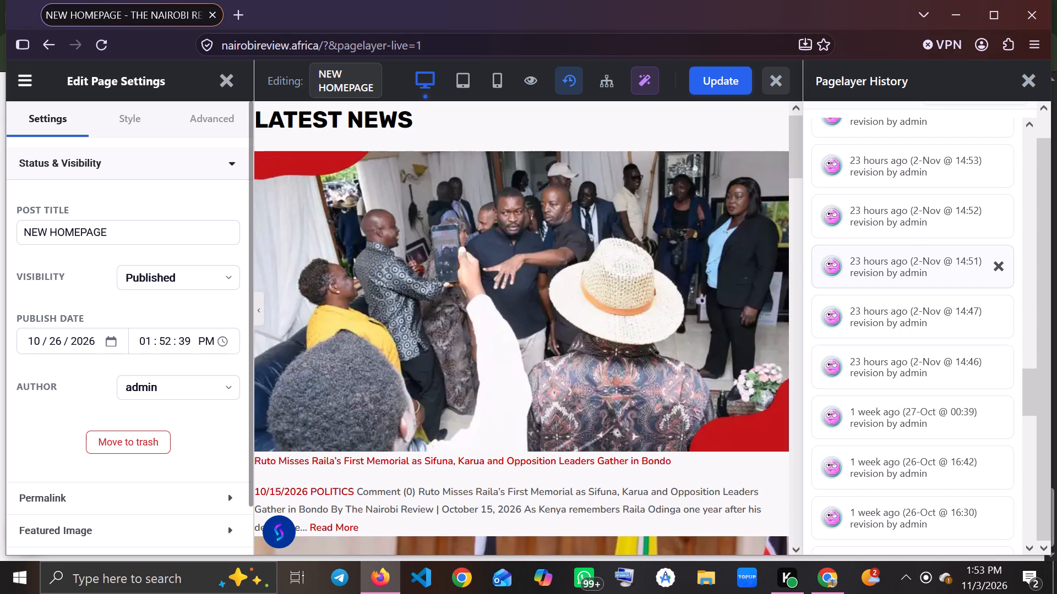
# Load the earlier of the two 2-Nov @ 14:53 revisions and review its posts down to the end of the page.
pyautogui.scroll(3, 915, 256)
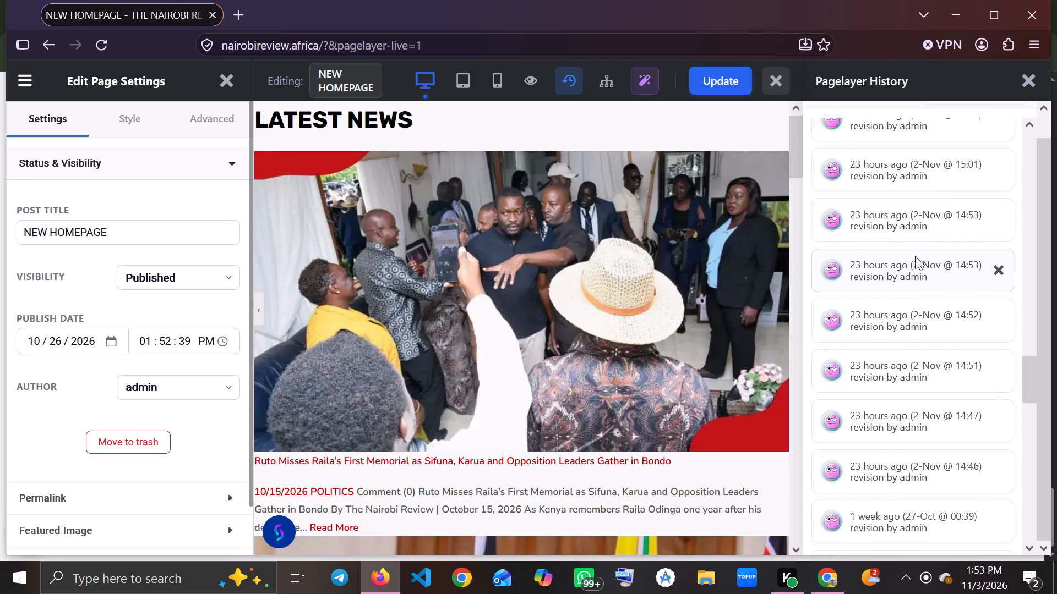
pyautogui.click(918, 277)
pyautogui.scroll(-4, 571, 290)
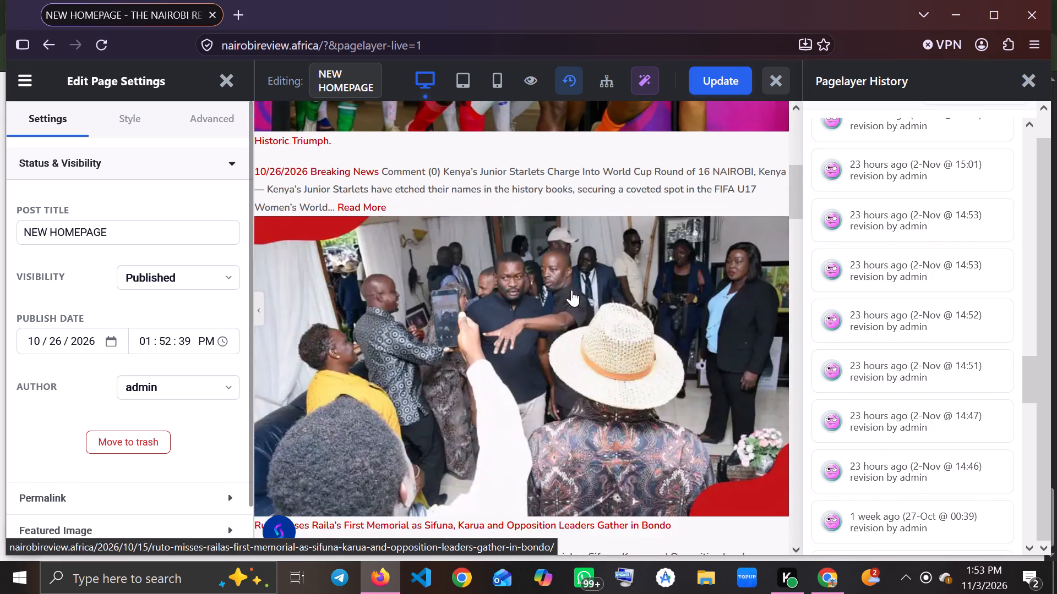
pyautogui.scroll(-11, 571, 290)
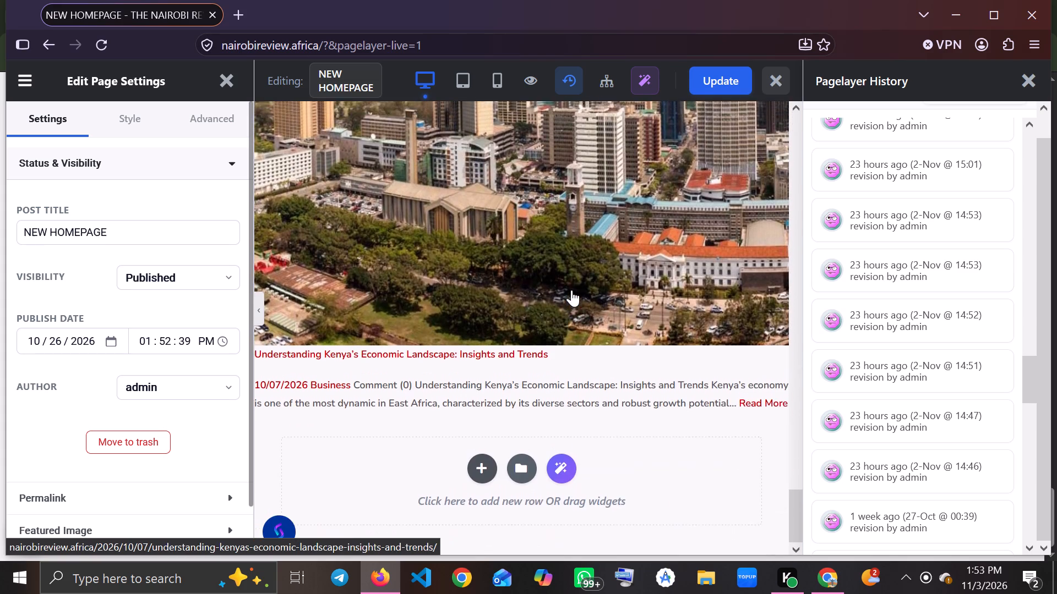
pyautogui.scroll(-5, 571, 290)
# Load the 2-Nov @ 21:45 revision of NEW HOMEPAGE from the Pagelayer revision history.
pyautogui.scroll(4, 982, 234)
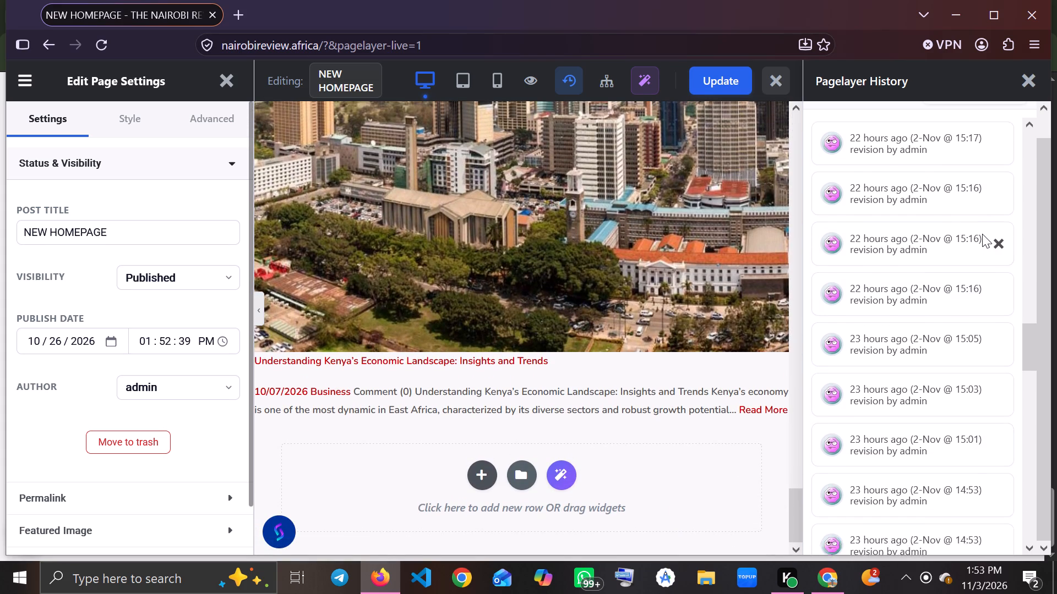
pyautogui.scroll(2, 982, 234)
pyautogui.scroll(3, 895, 162)
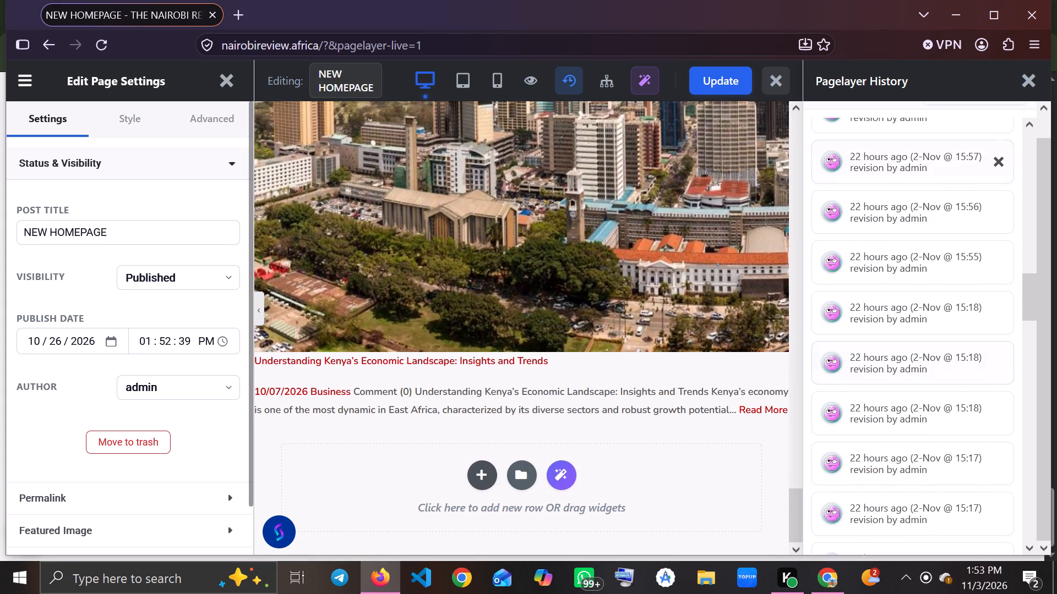
pyautogui.scroll(6, 895, 162)
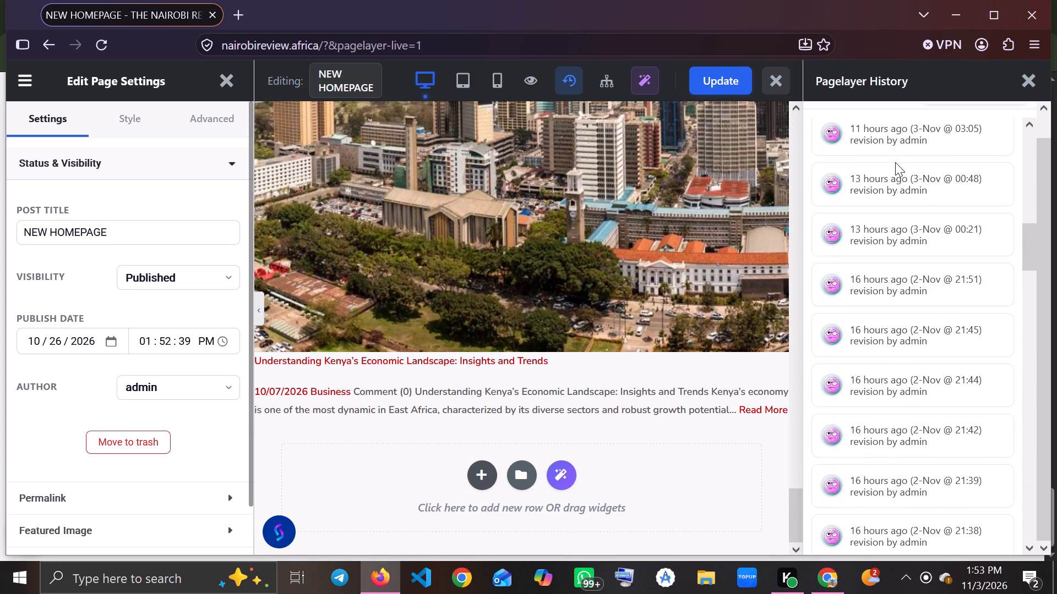
pyautogui.click(905, 333)
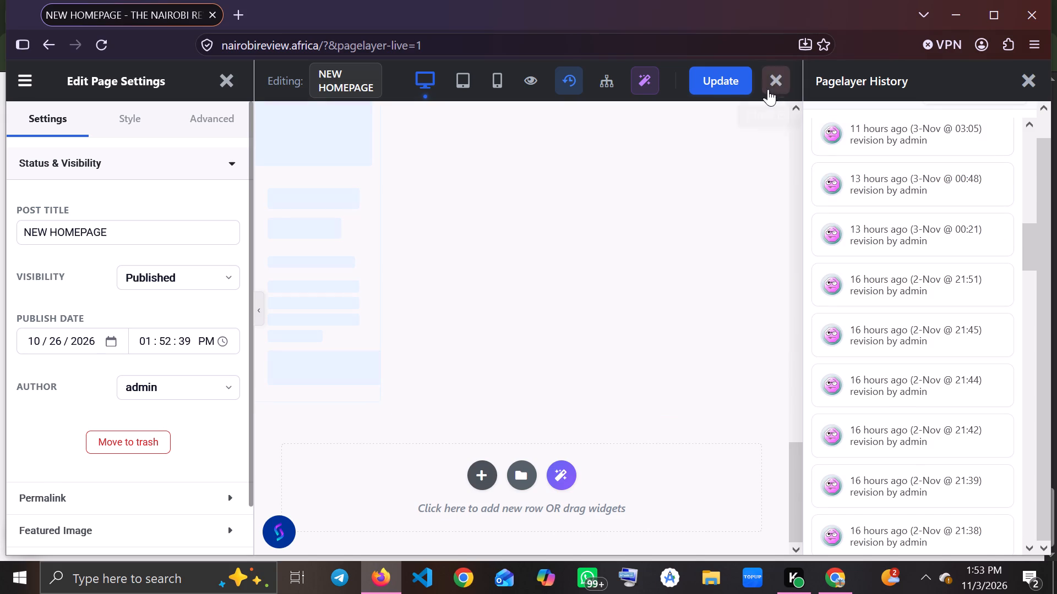
# Update the NEW HOMEPAGE page, agreeing to save the post with blank content.
pyautogui.click(735, 75)
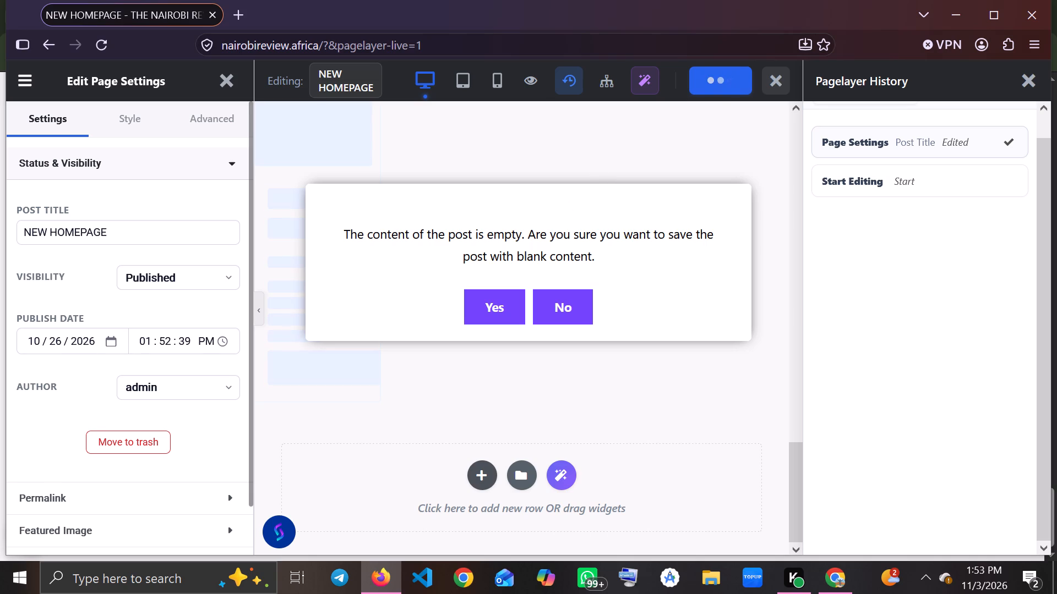
pyautogui.click(490, 300)
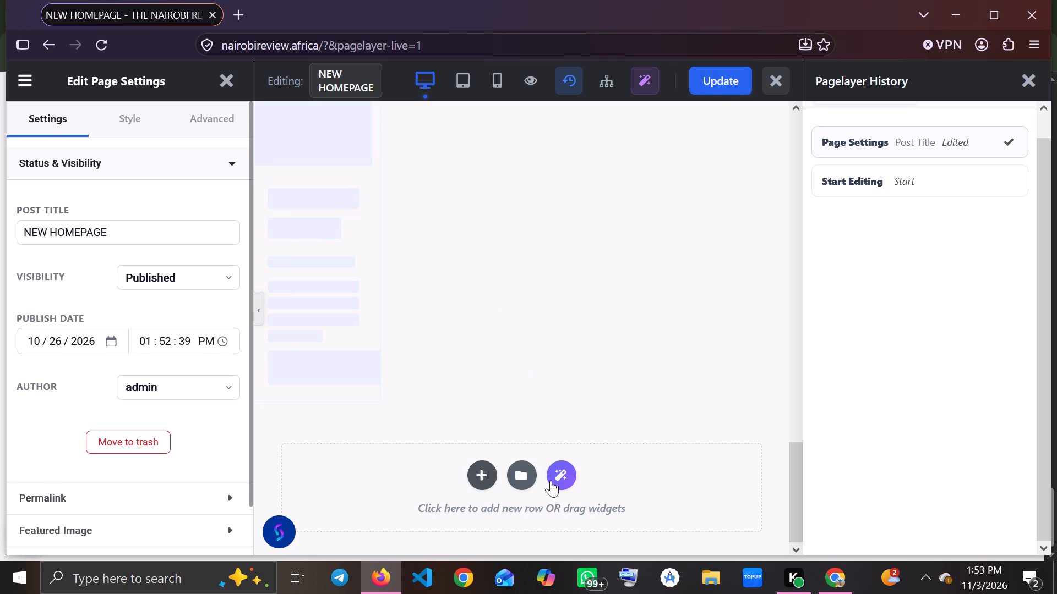
# Switch to Chrome, reload the live nairobireview.africa homepage and examine its layout from the bottom posts up to the top section.
pyautogui.click(824, 573)
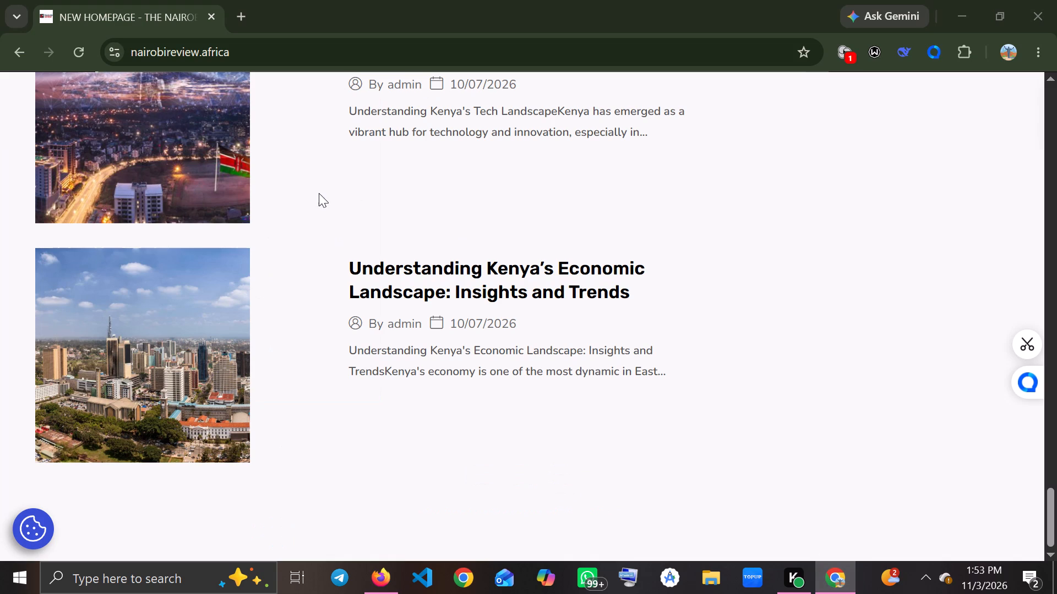
pyautogui.click(75, 50)
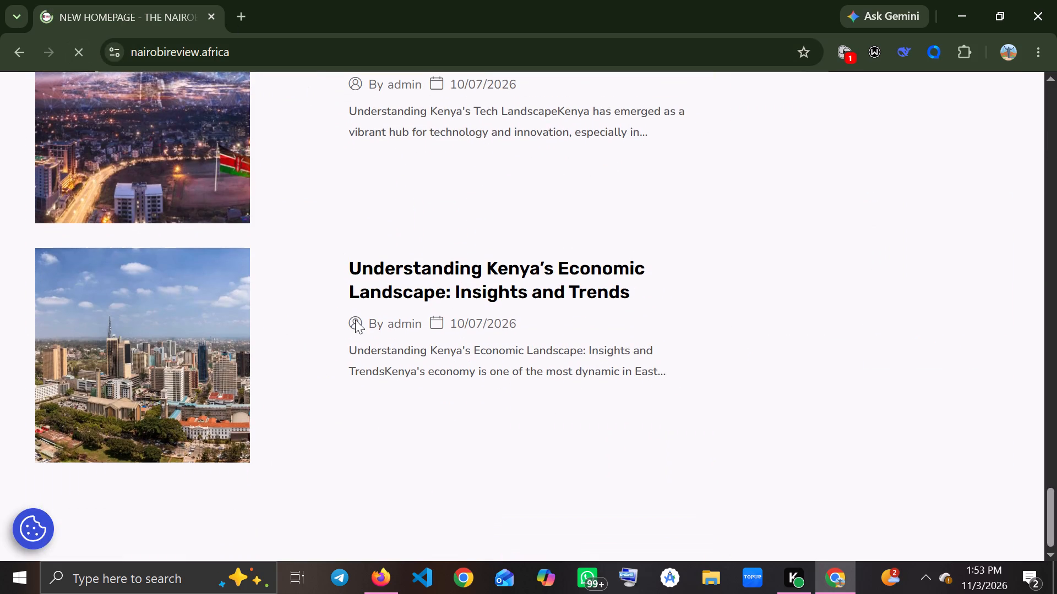
pyautogui.scroll(12, 355, 320)
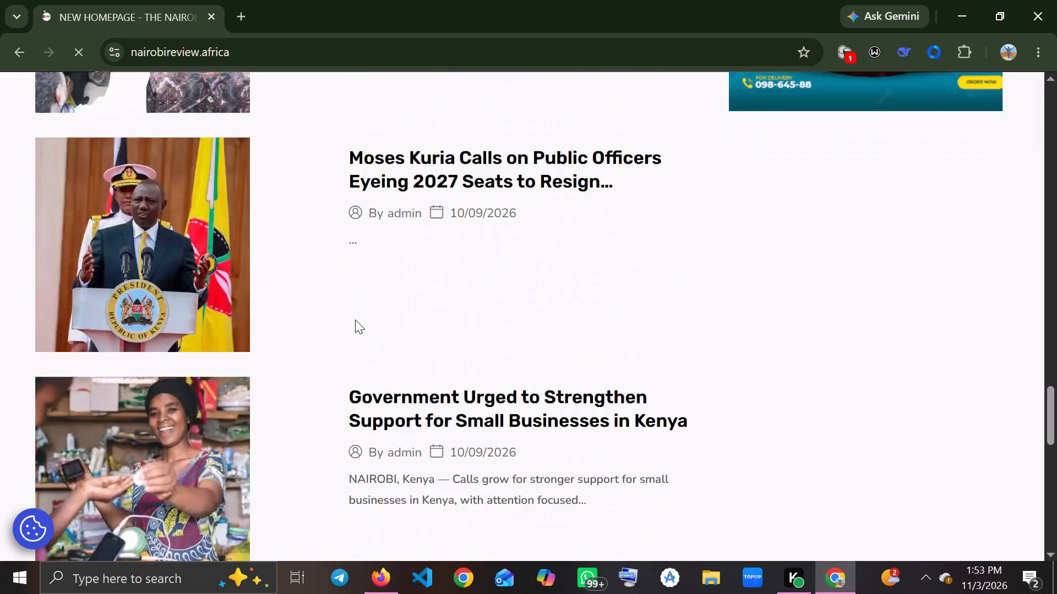
pyautogui.scroll(11, 355, 320)
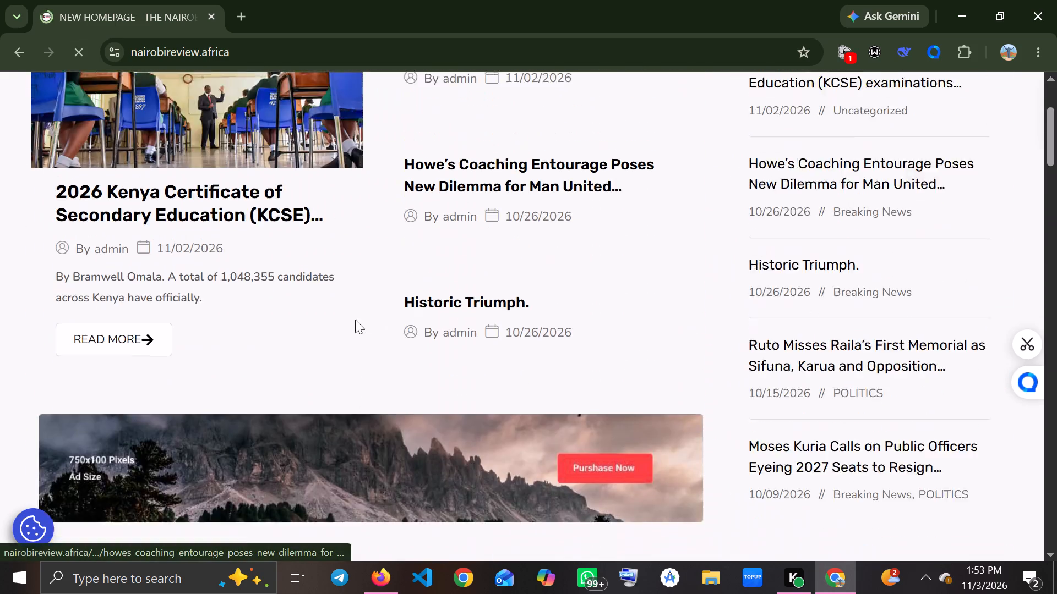
pyautogui.scroll(5, 355, 320)
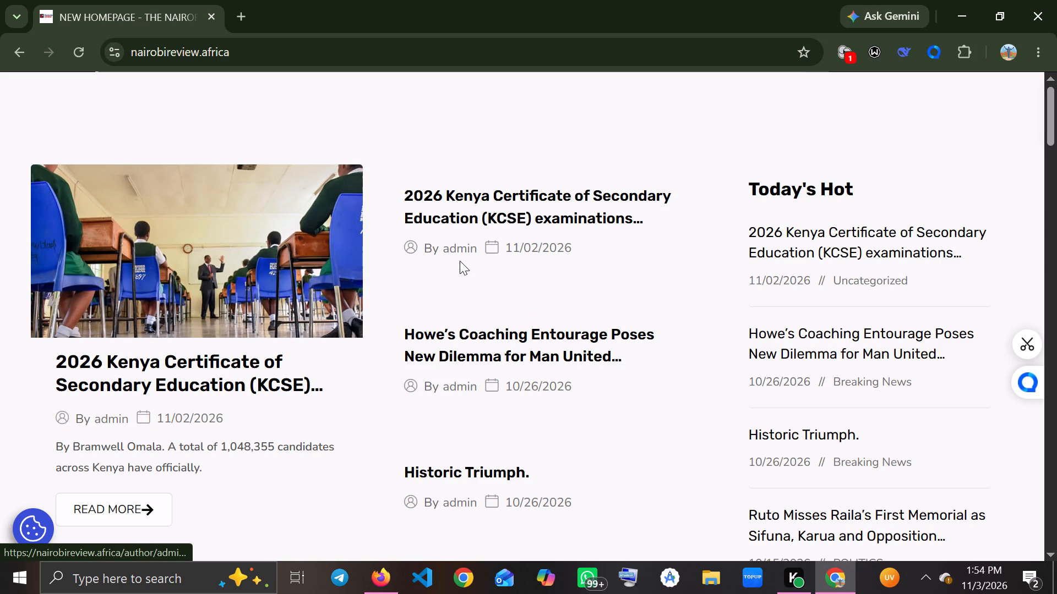
pyautogui.scroll(4, 460, 261)
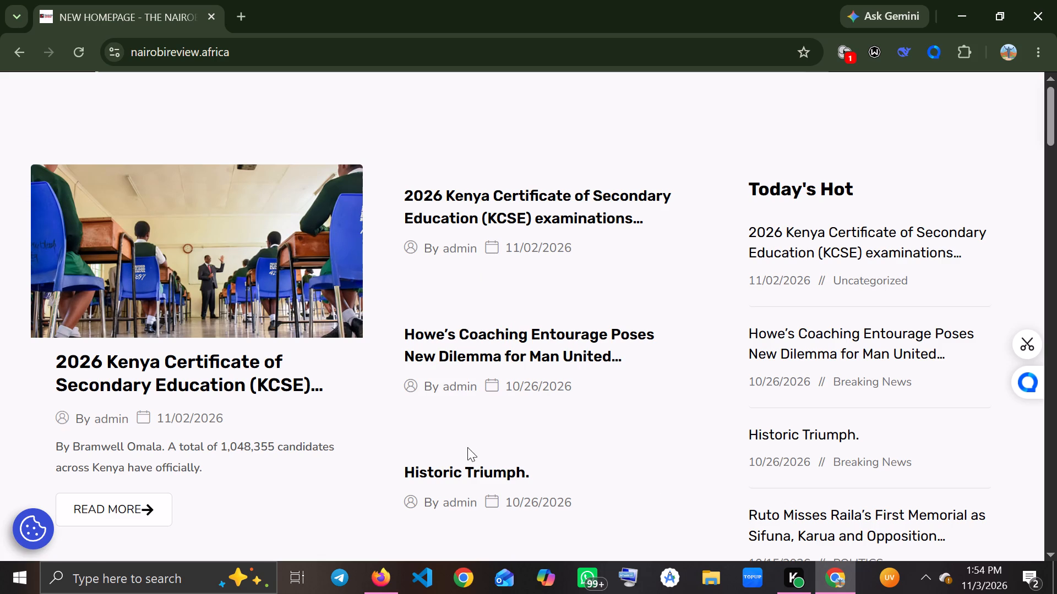
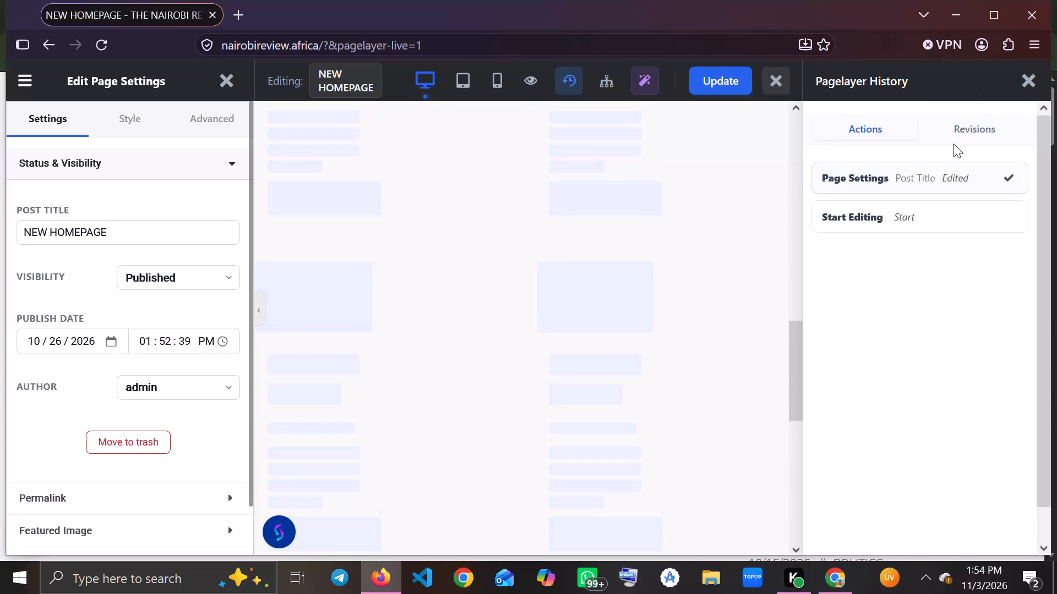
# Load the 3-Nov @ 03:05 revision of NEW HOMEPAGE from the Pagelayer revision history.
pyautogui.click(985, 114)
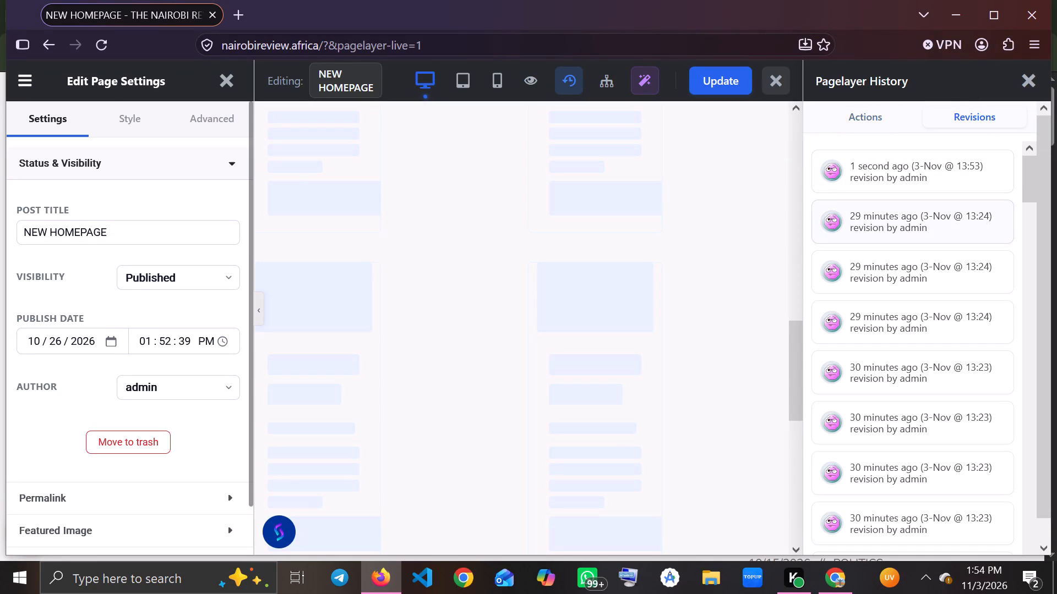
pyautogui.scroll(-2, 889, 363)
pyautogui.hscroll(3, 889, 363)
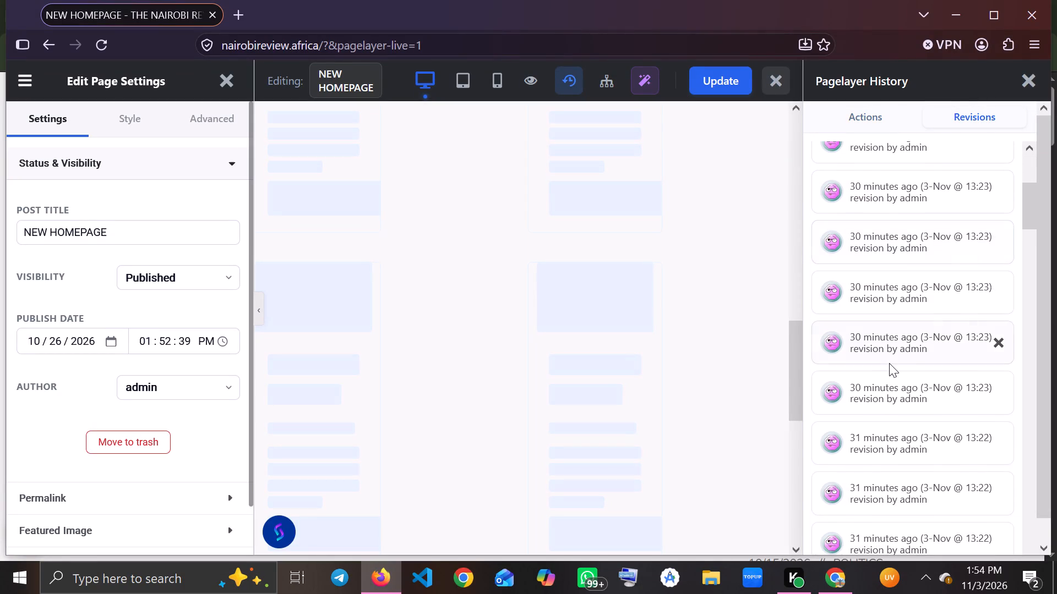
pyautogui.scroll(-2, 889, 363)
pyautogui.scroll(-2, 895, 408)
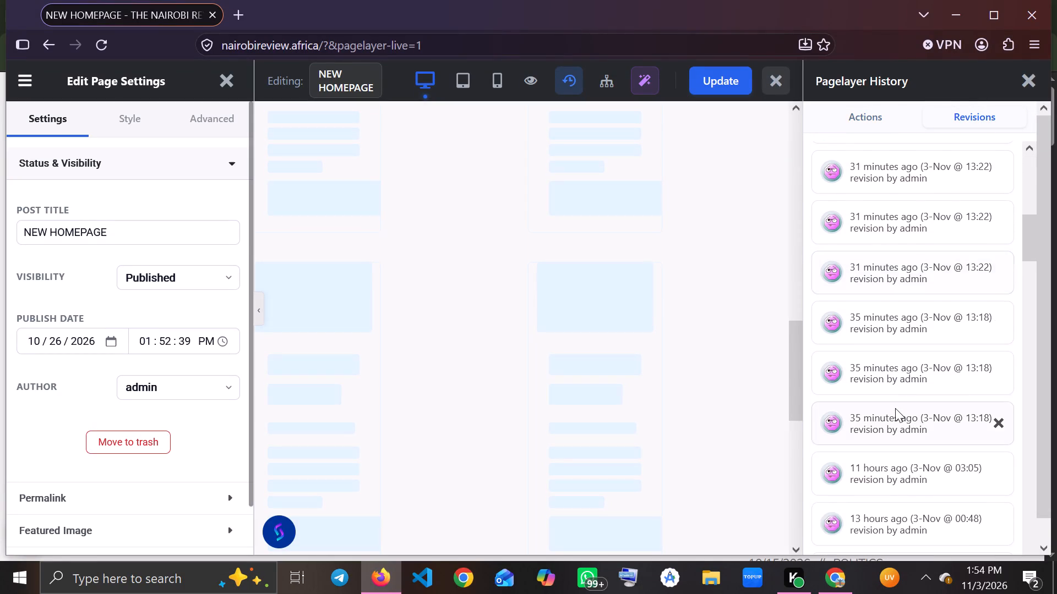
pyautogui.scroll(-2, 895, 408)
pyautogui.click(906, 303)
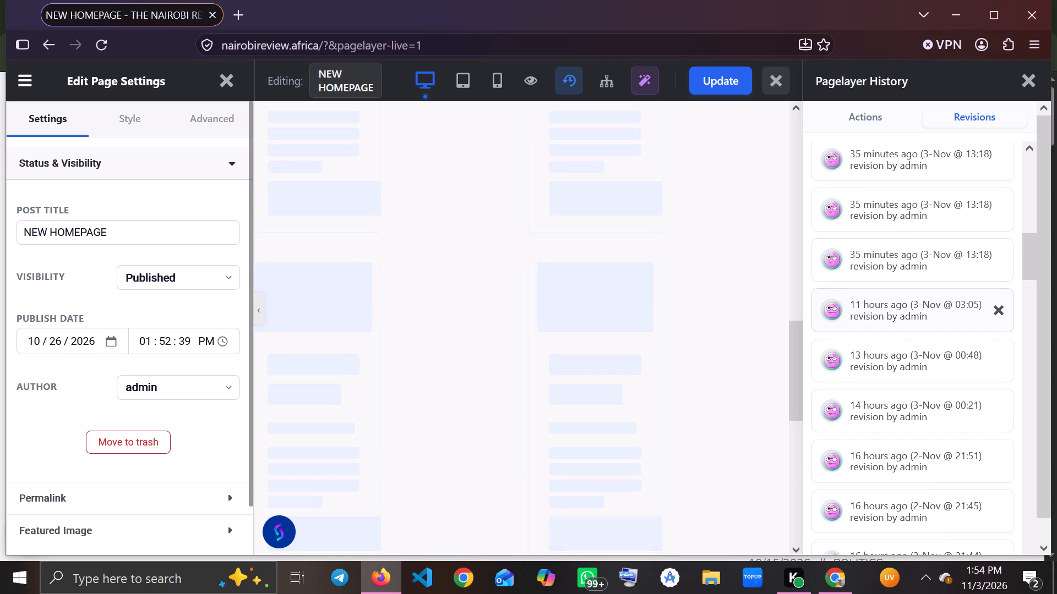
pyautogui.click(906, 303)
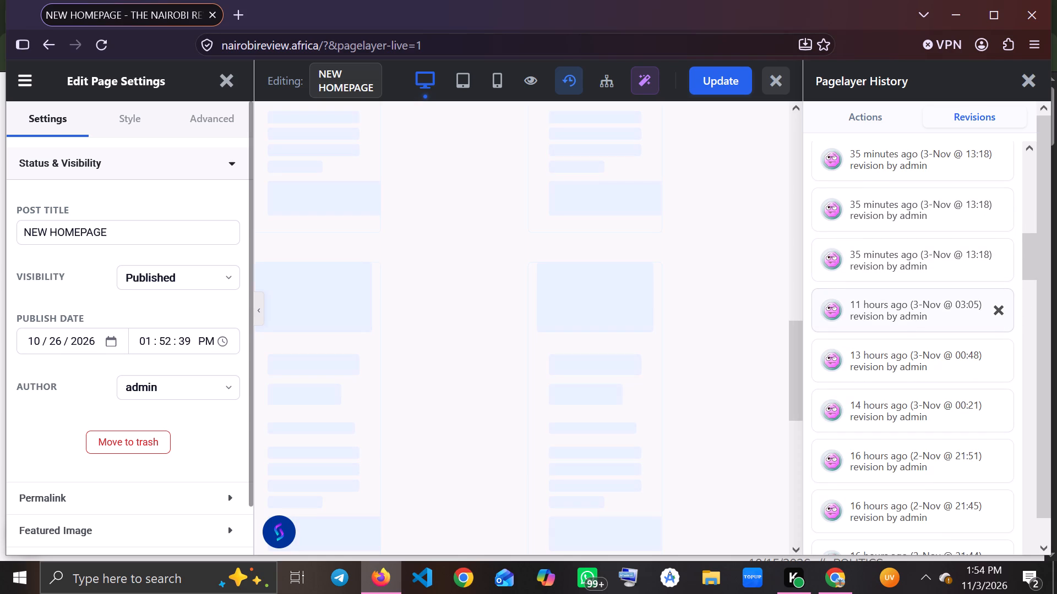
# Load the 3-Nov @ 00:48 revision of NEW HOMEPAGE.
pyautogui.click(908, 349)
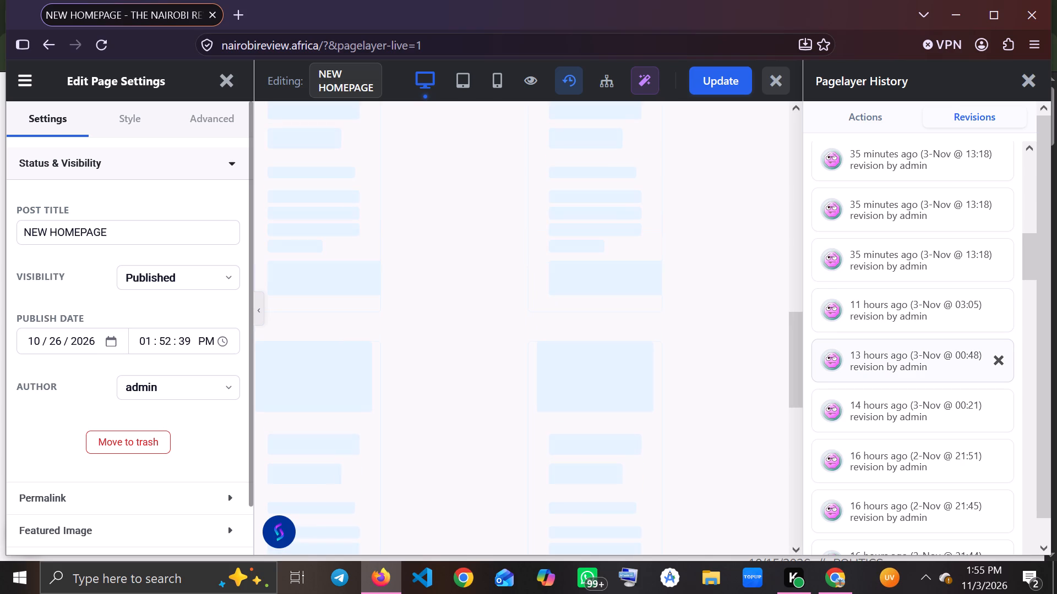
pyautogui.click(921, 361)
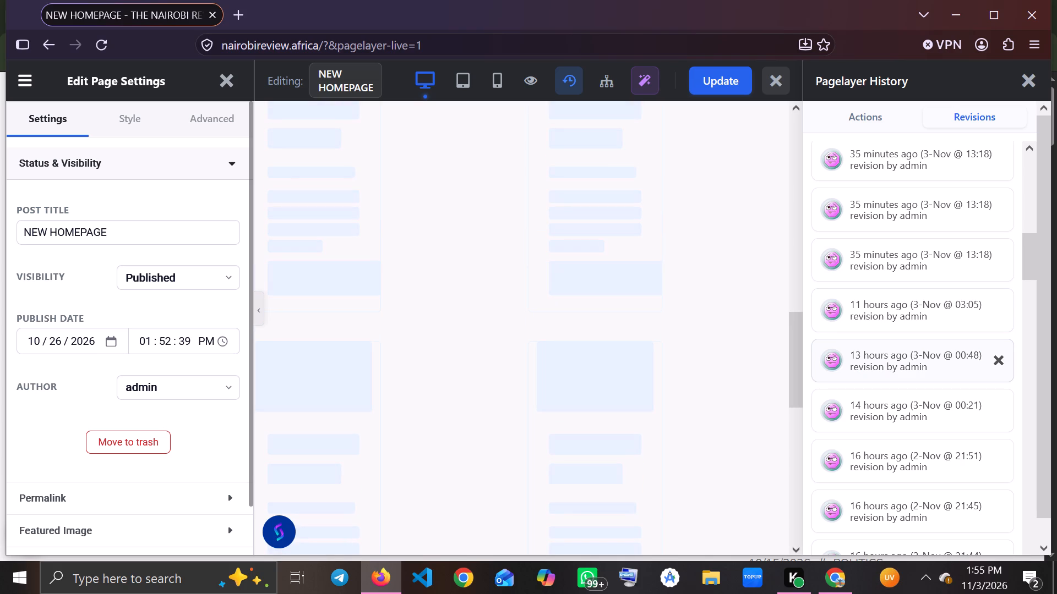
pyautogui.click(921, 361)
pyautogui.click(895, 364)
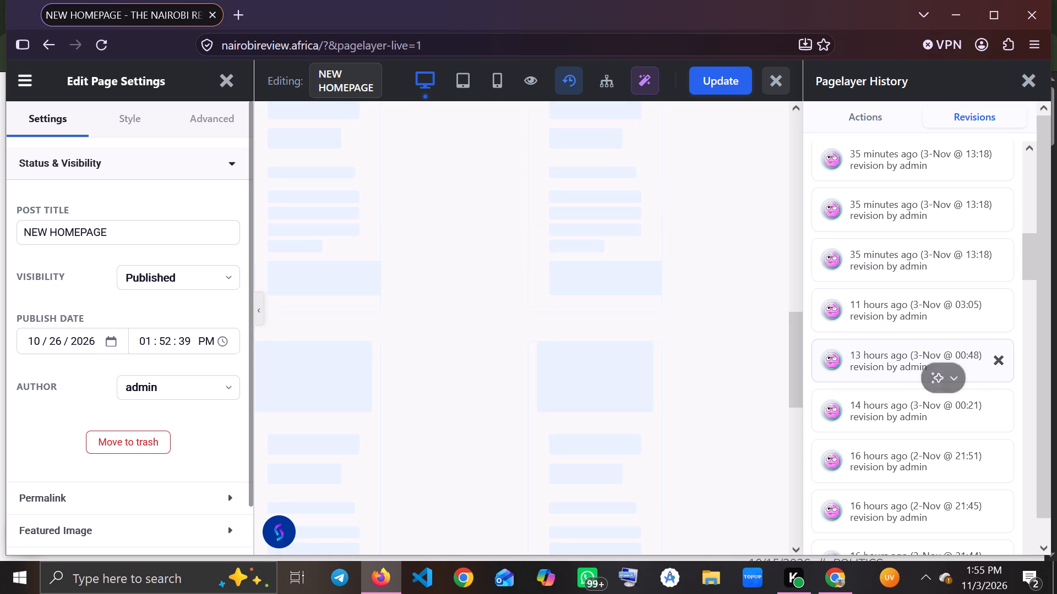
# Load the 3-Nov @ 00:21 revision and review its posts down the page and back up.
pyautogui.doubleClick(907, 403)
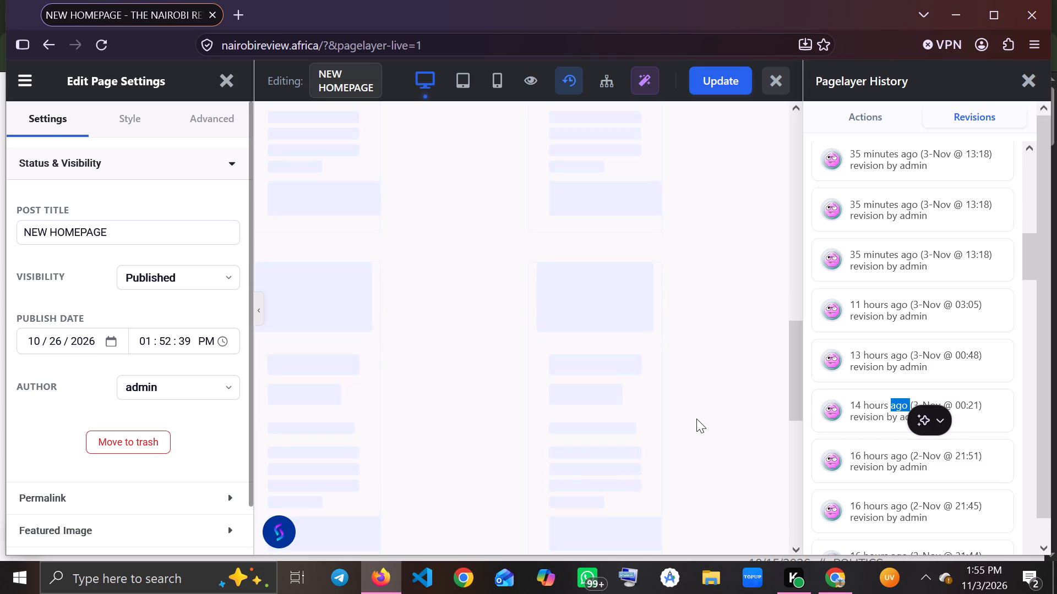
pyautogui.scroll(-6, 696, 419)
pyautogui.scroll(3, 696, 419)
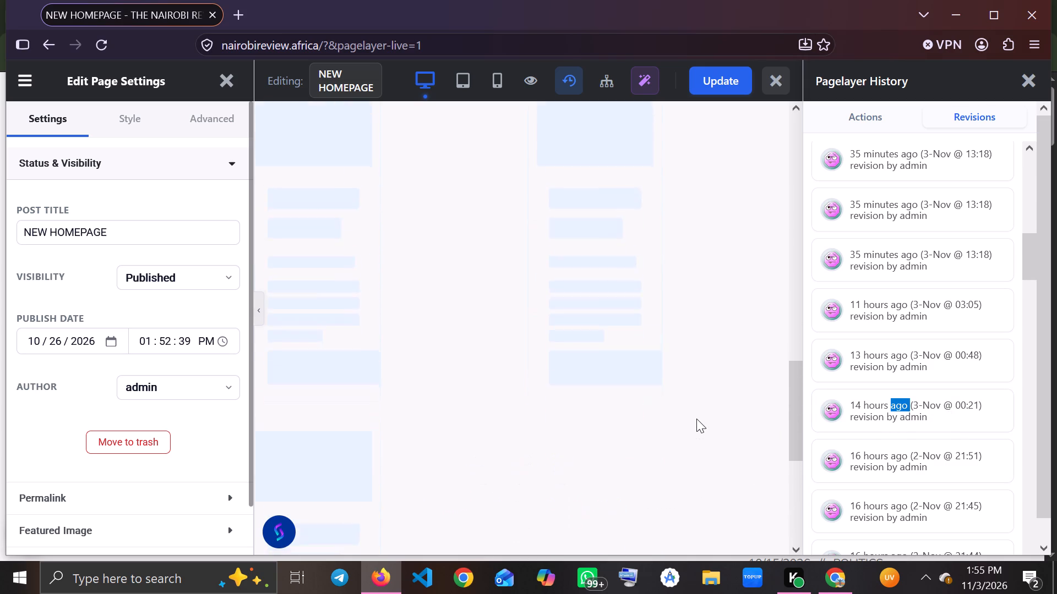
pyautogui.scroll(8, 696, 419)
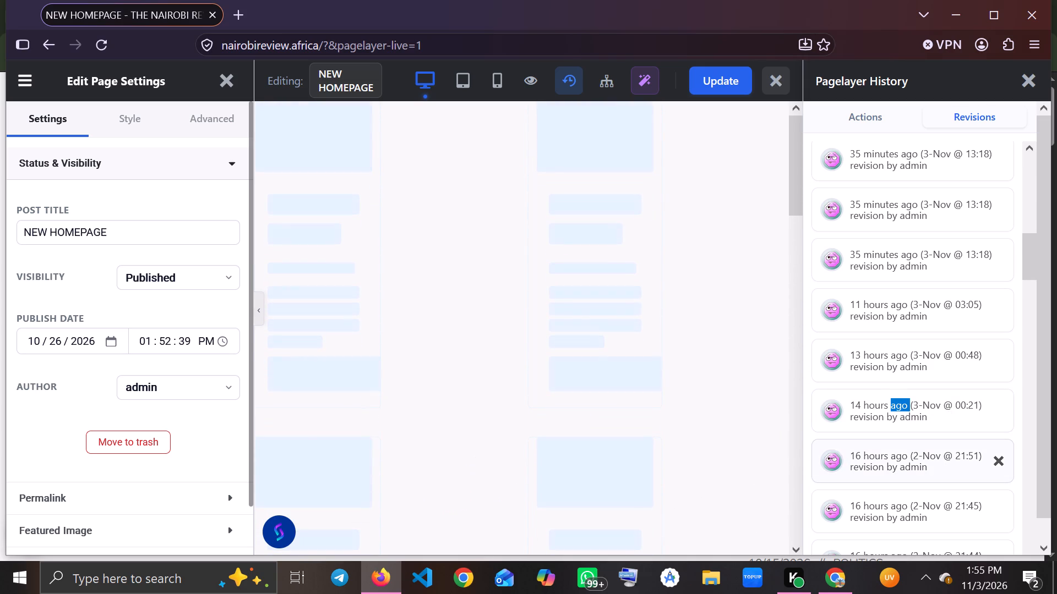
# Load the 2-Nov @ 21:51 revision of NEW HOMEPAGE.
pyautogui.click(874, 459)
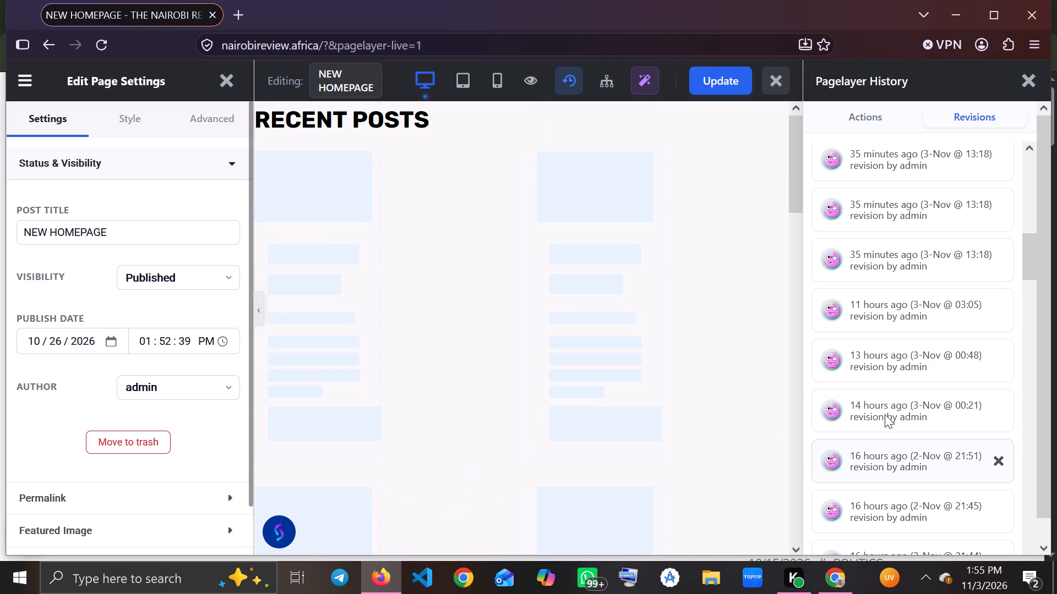
# Preview the page changes in a separate tab and examine the layout down to the last post and back to the top.
pyautogui.click(526, 73)
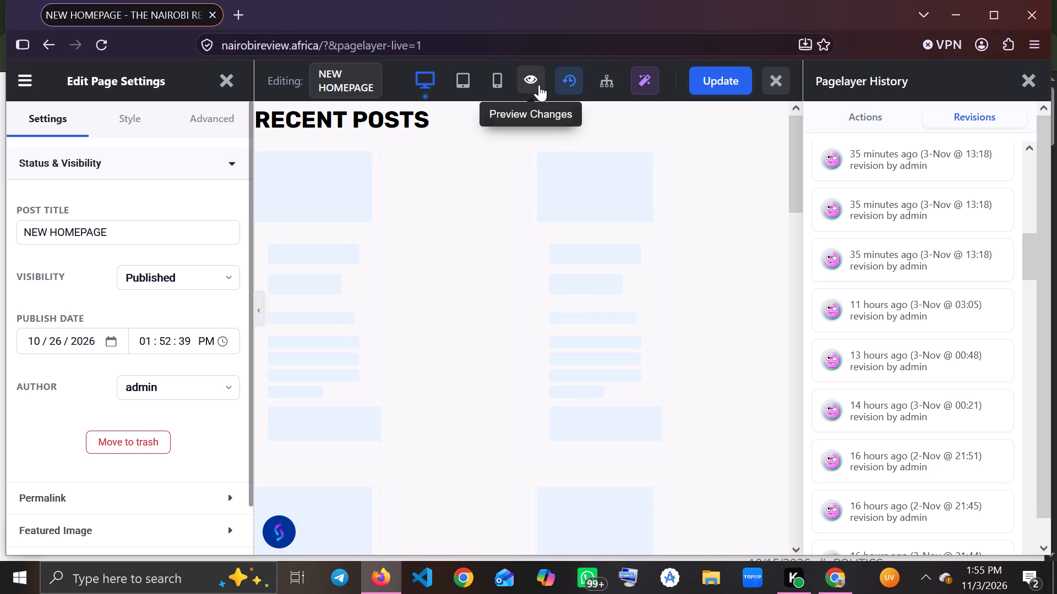
pyautogui.click(539, 85)
pyautogui.click(539, 85)
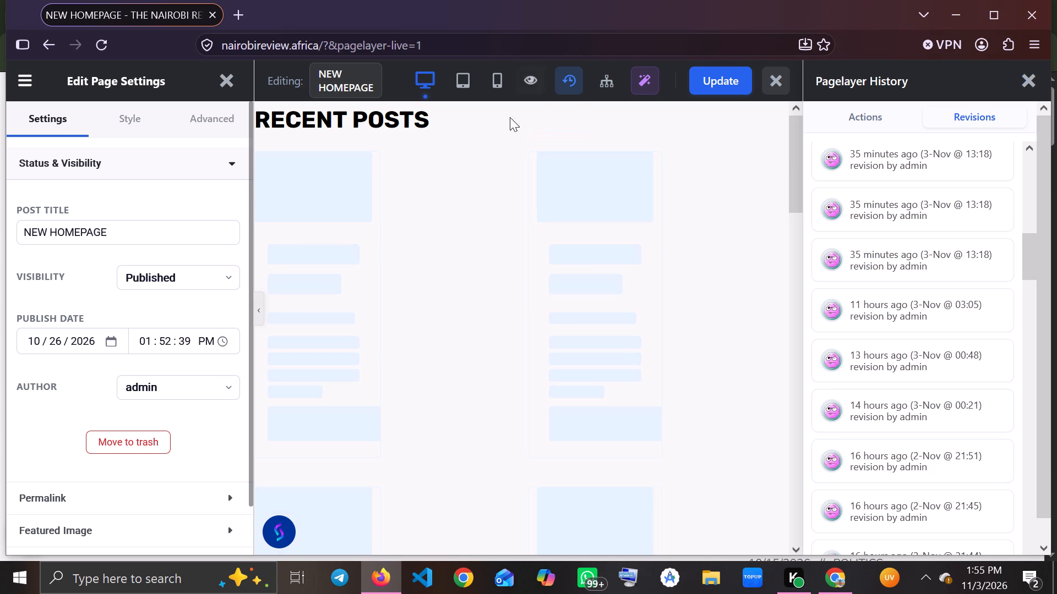
pyautogui.click(532, 76)
pyautogui.tripleClick(532, 76)
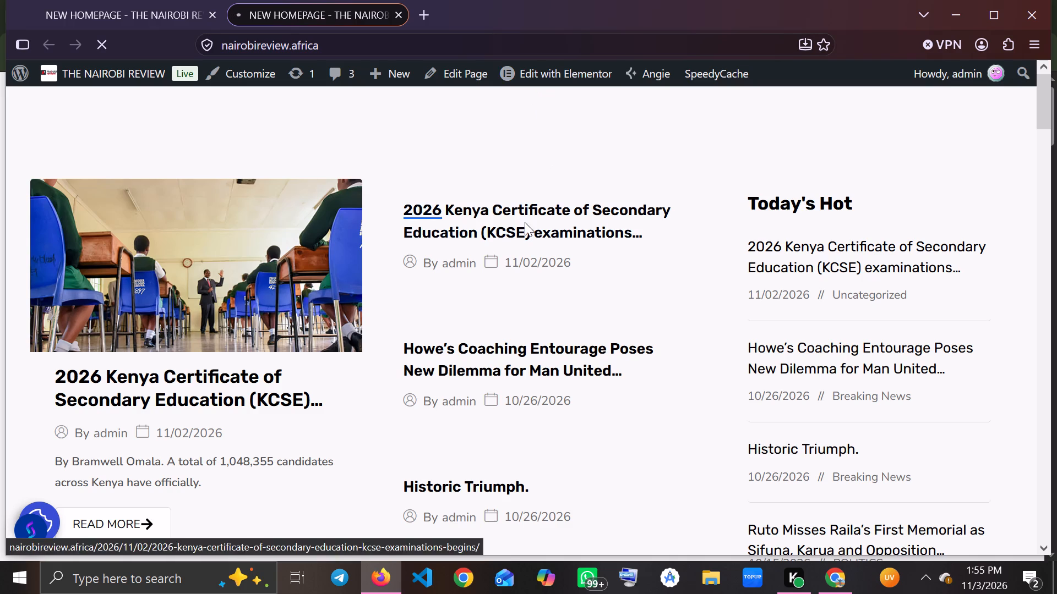
pyautogui.scroll(-10, 525, 222)
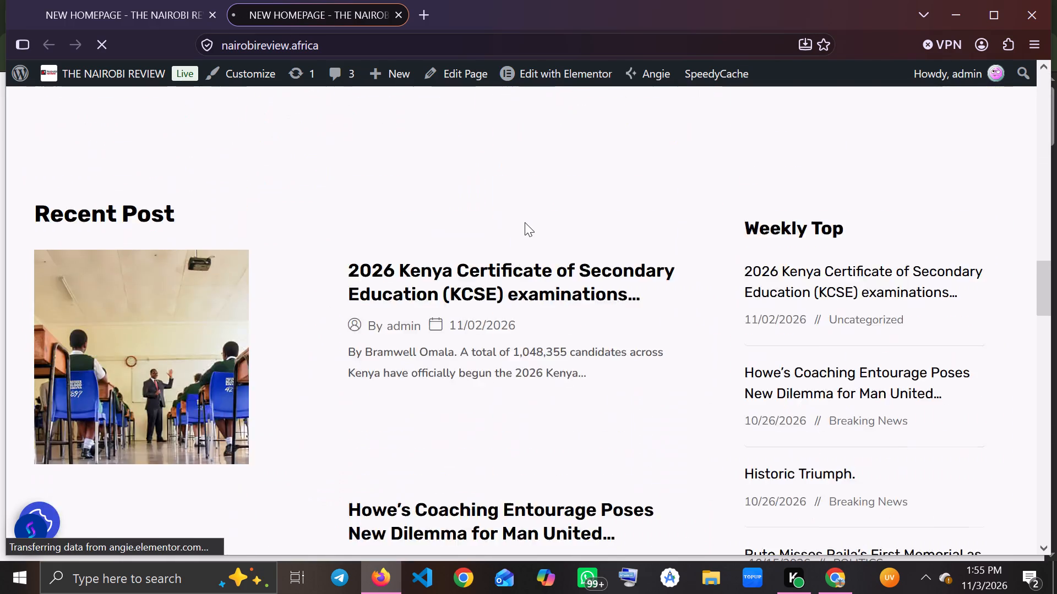
pyautogui.scroll(-10, 525, 222)
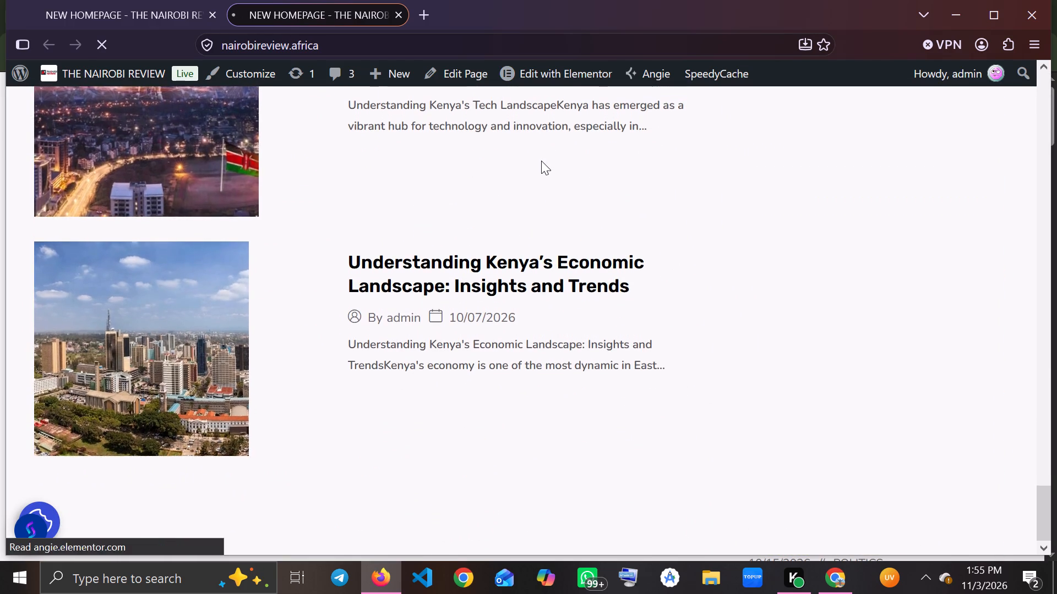
pyautogui.scroll(19, 541, 161)
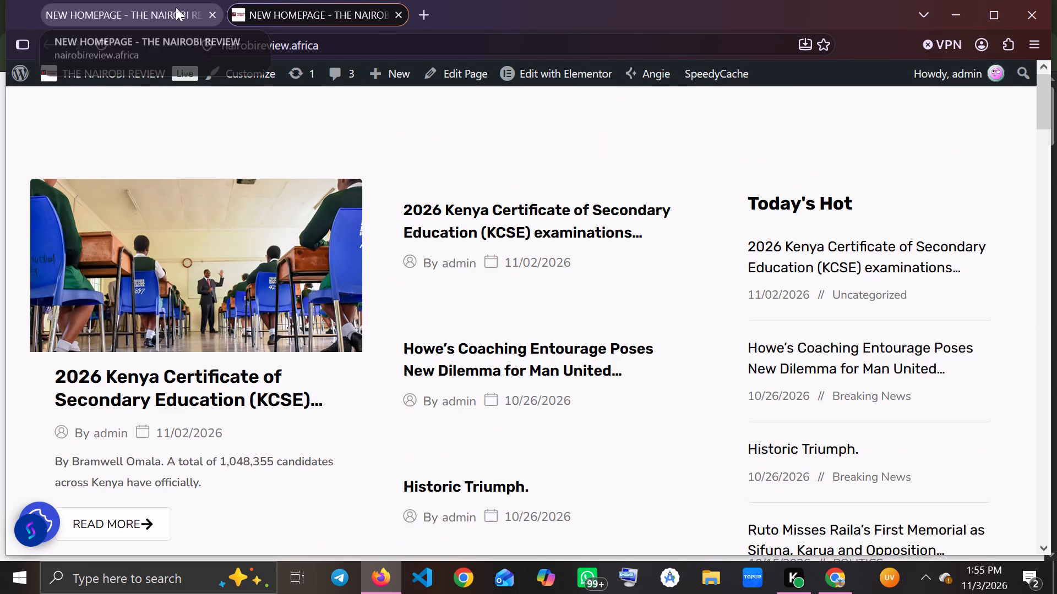
# Return to the Pagelayer editor tab, show the Navigator and examine the page structure and its Recent Posts section.
pyautogui.click(154, 12)
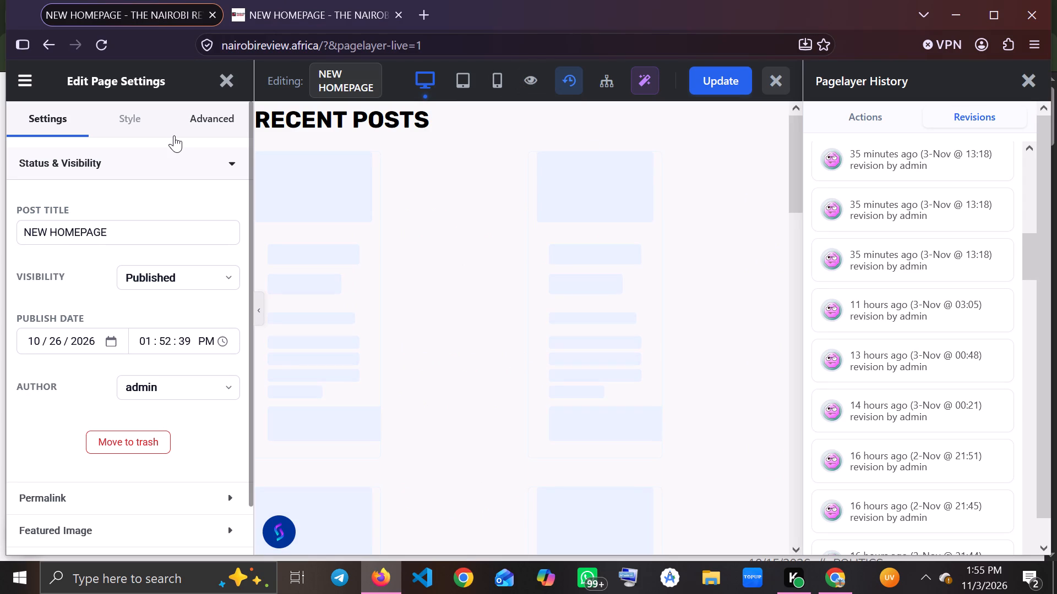
pyautogui.click(20, 82)
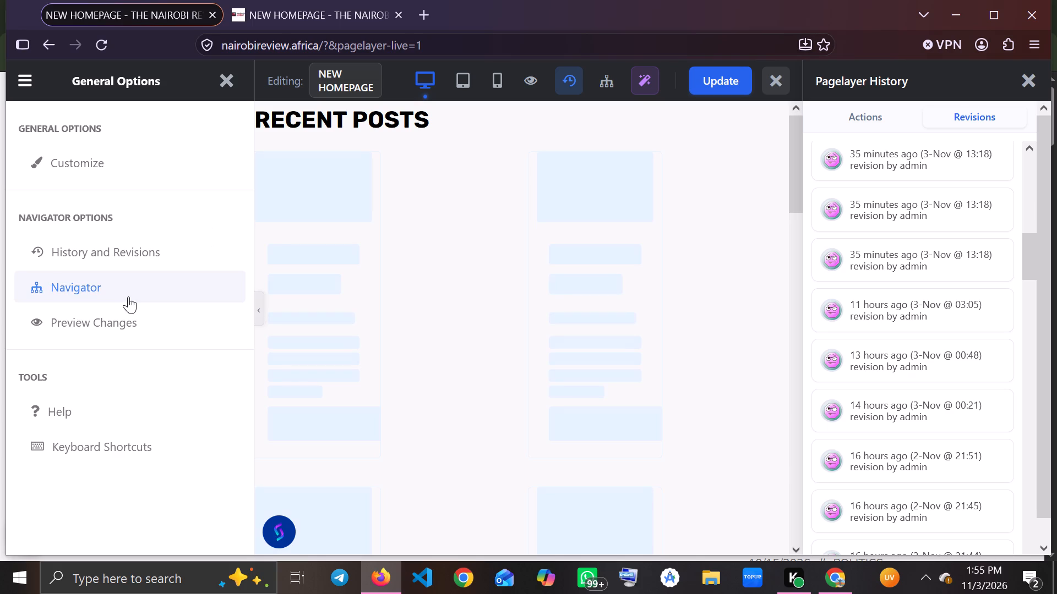
pyautogui.click(168, 250)
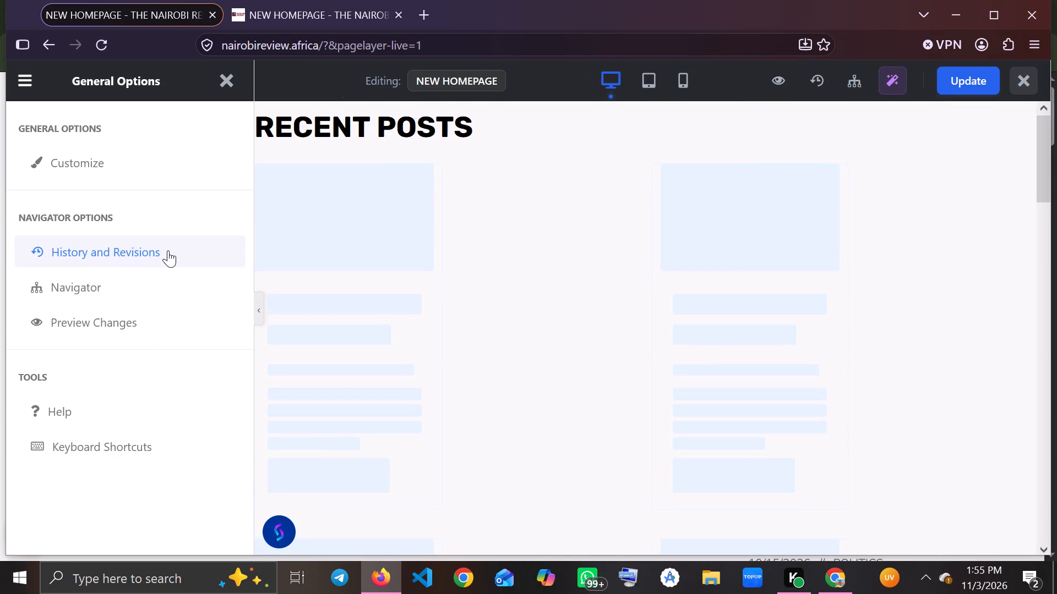
pyautogui.scroll(-3, 168, 250)
pyautogui.click(109, 282)
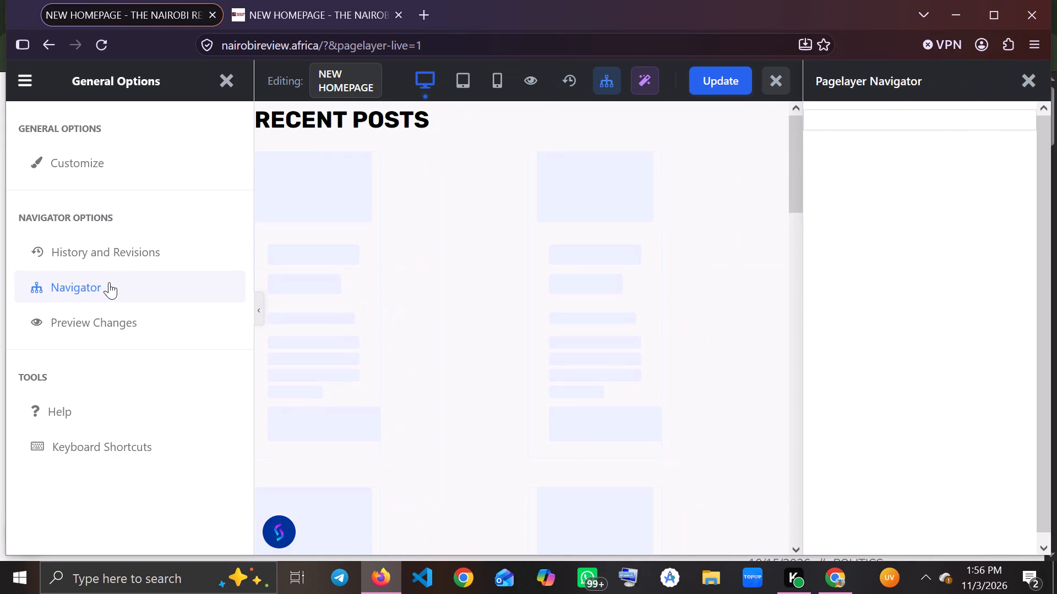
pyautogui.scroll(-1, 483, 375)
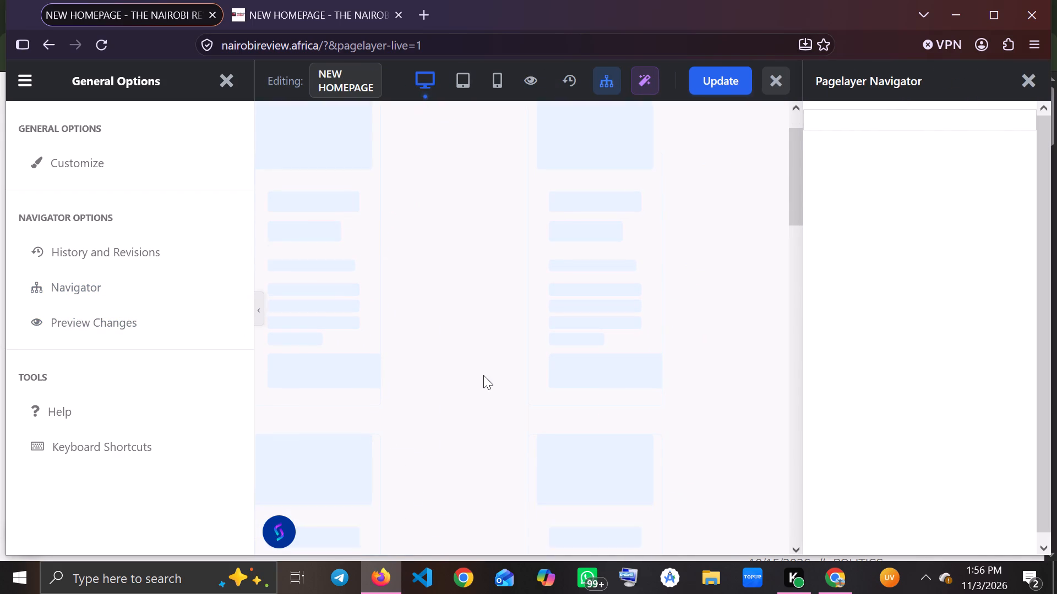
pyautogui.scroll(-5, 483, 375)
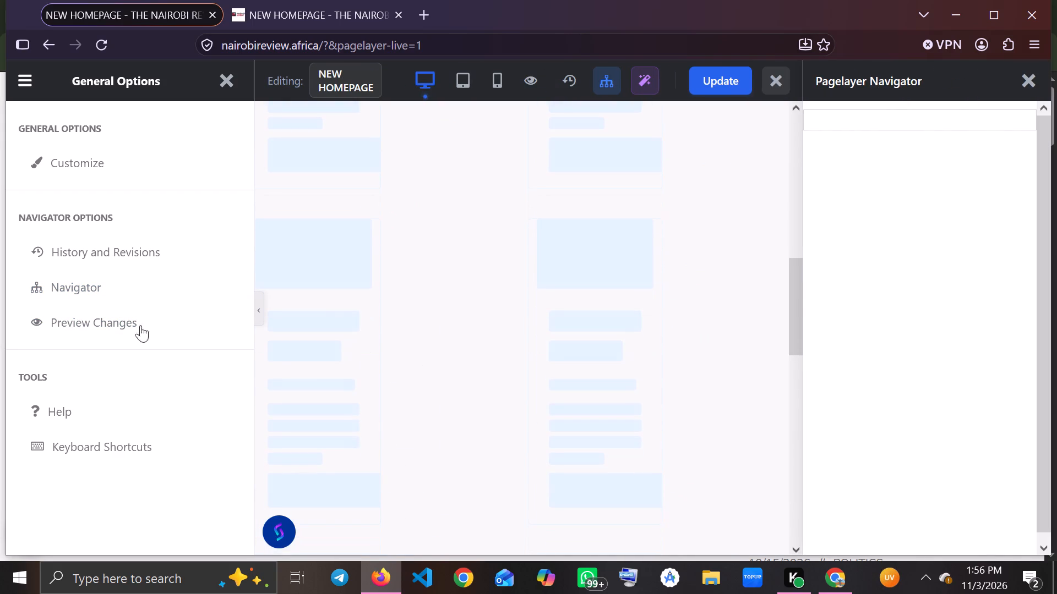
# Load the 27-Oct @ 00:39 revision of NEW HOMEPAGE from the Pagelayer revision history.
pyautogui.click(133, 244)
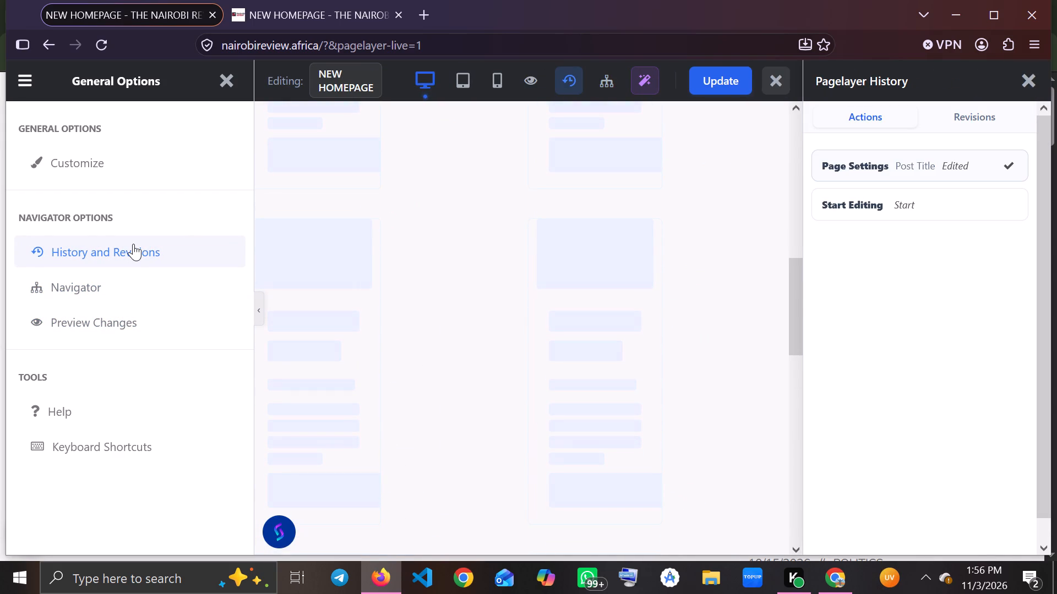
pyautogui.click(980, 125)
pyautogui.scroll(-8, 912, 364)
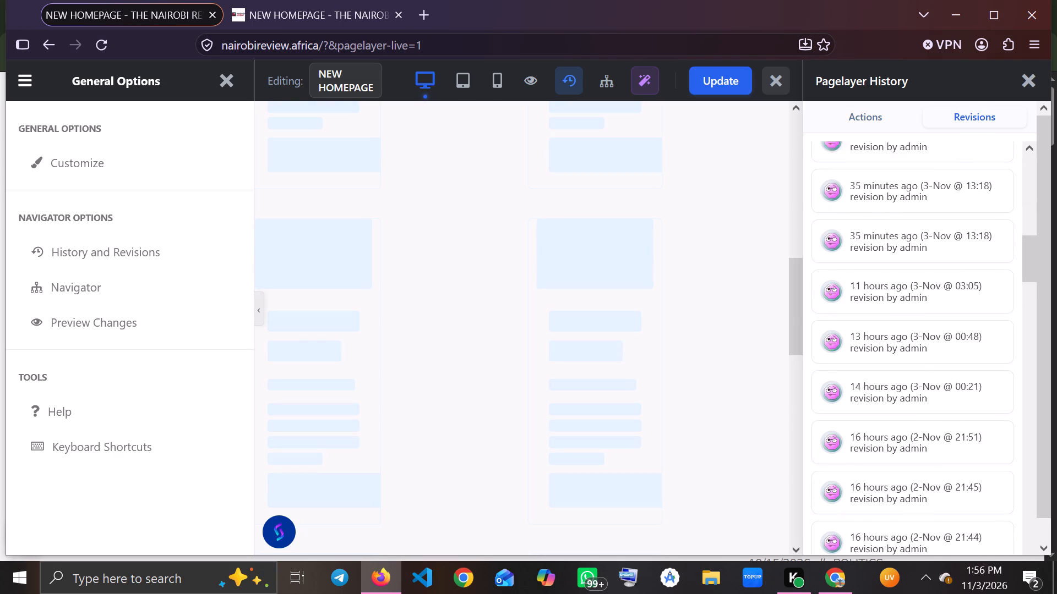
pyautogui.scroll(-8, 912, 364)
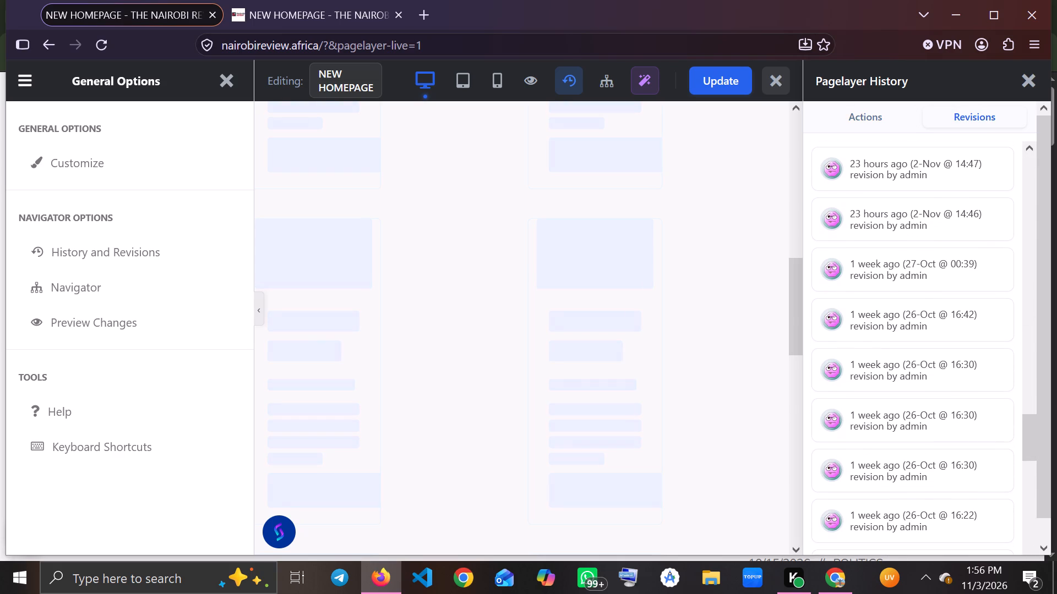
pyautogui.click(944, 262)
# Update the NEW HOMEPAGE page with the loaded revision.
pyautogui.click(725, 84)
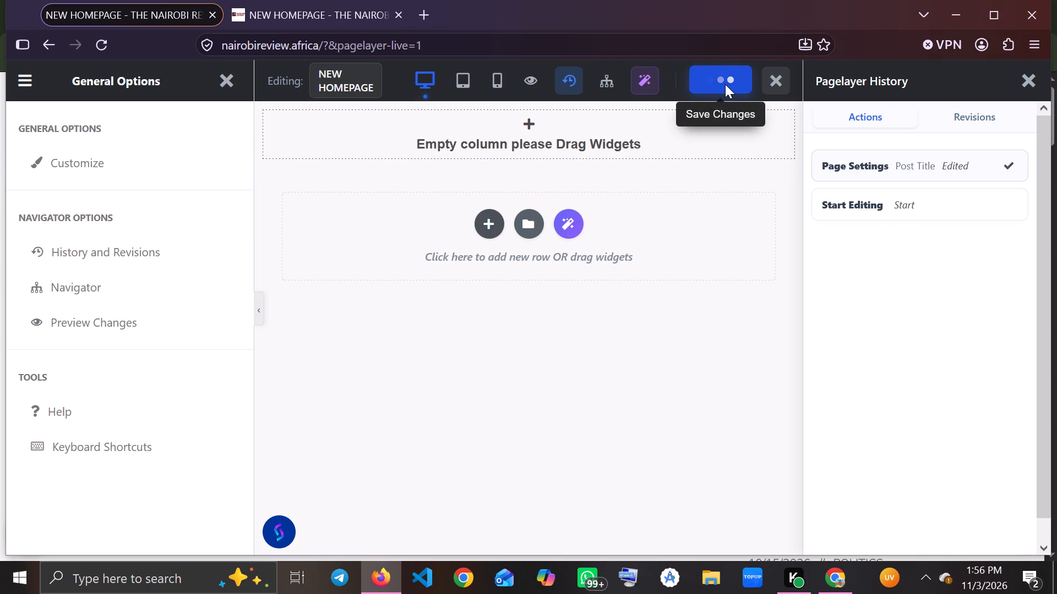
# Switch to Chrome, reload the live nairobireview.africa homepage and examine its layout from the top section to the last post.
pyautogui.click(841, 573)
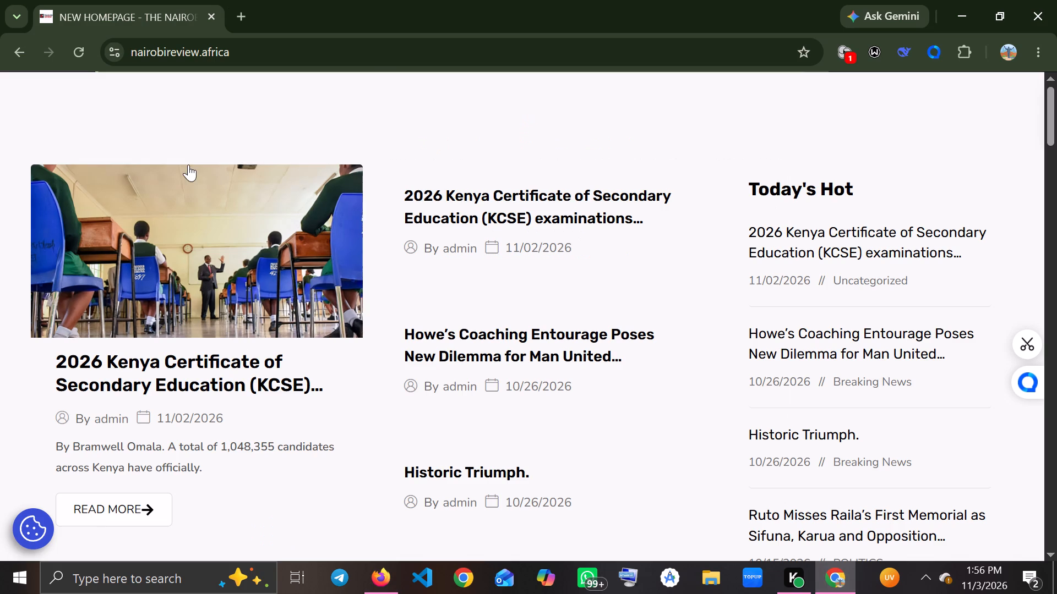
pyautogui.click(84, 51)
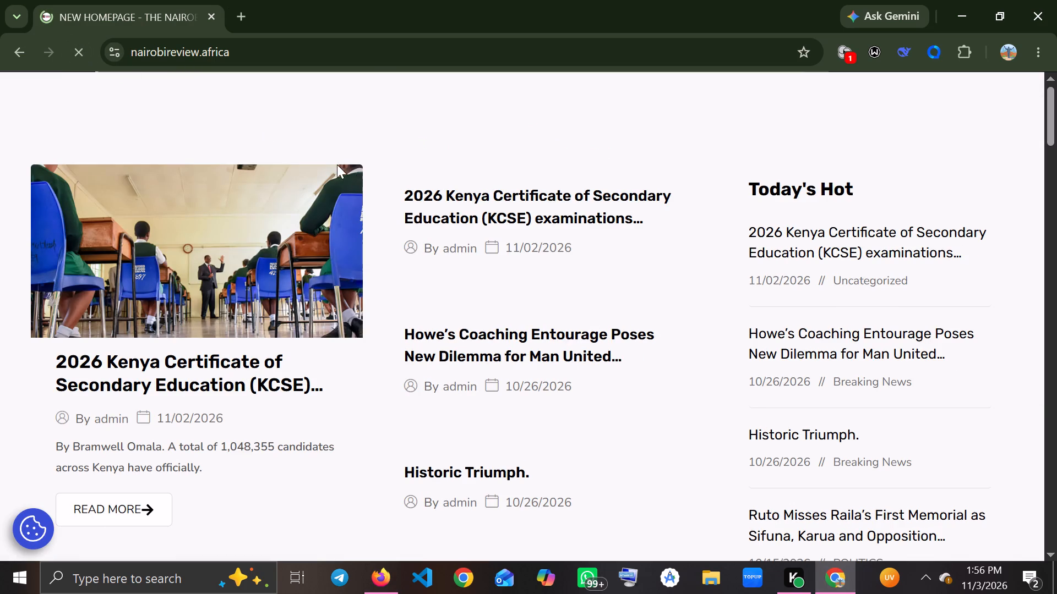
pyautogui.scroll(-7, 362, 182)
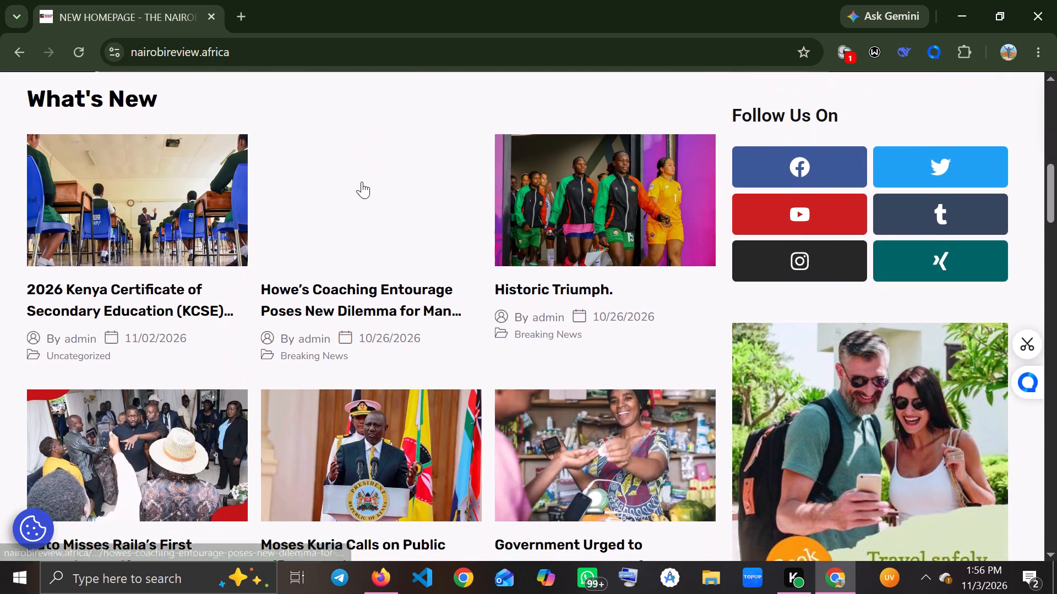
pyautogui.hscroll(1, 362, 182)
pyautogui.scroll(-8, 362, 182)
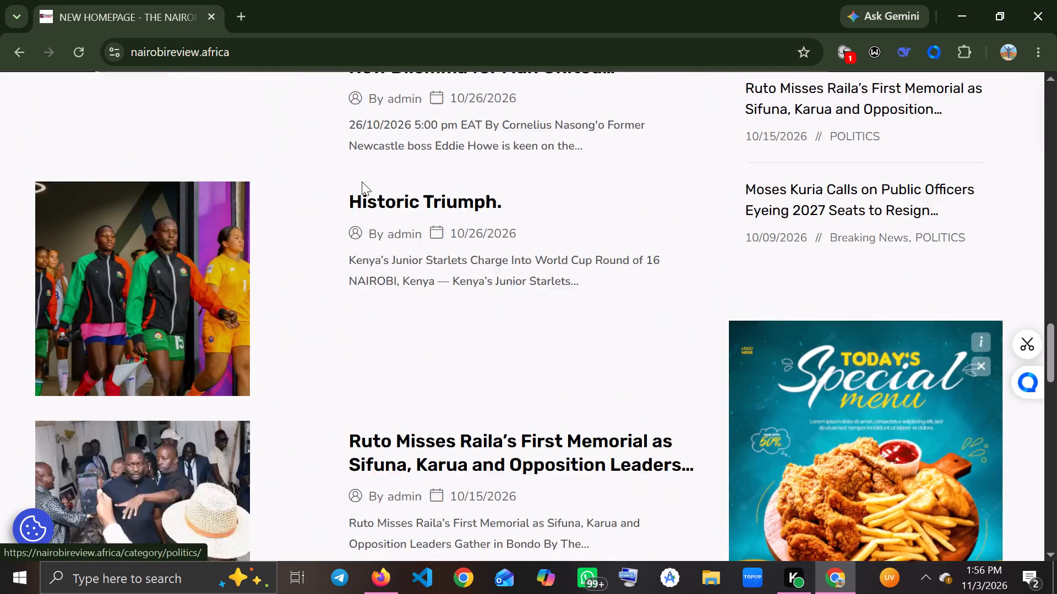
pyautogui.scroll(-9, 362, 182)
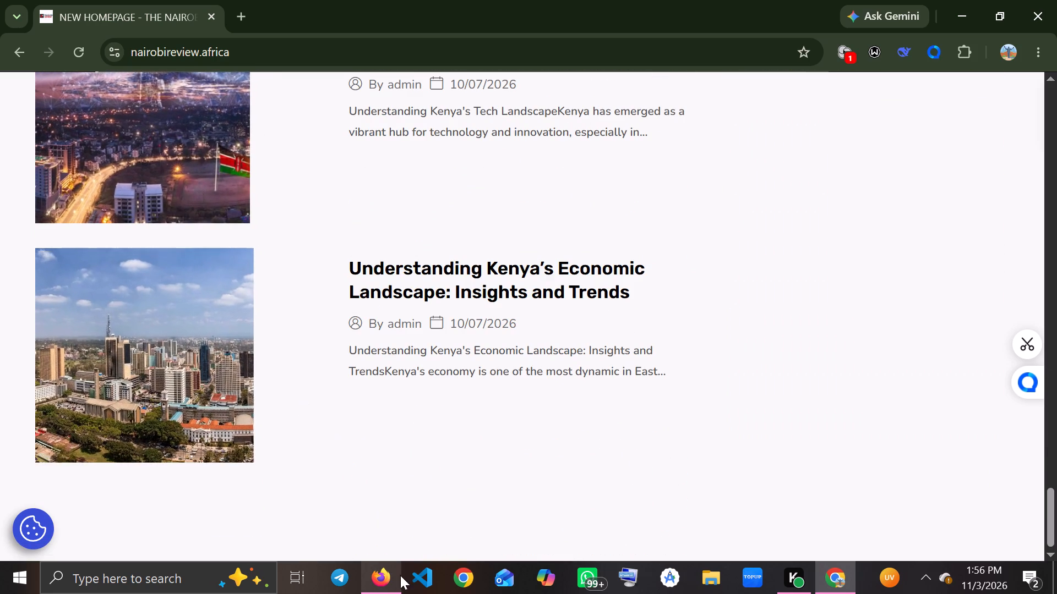
# Switch to the Pagelayer editor in Firefox and load the 2-Nov @ 21:51 revision of NEW HOMEPAGE from the revision history.
pyautogui.click(378, 577)
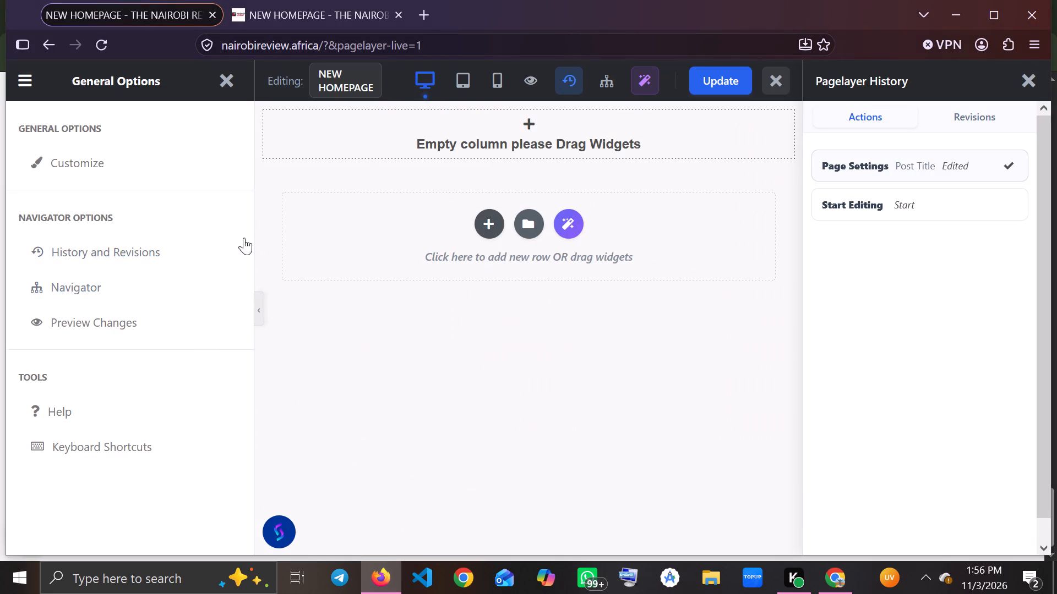
pyautogui.click(155, 255)
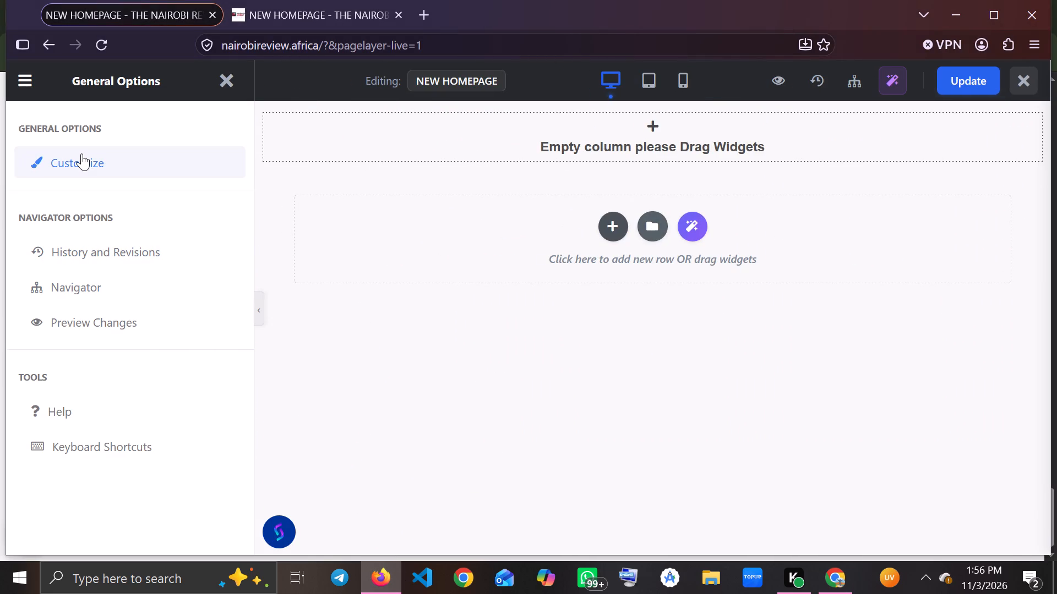
pyautogui.click(116, 263)
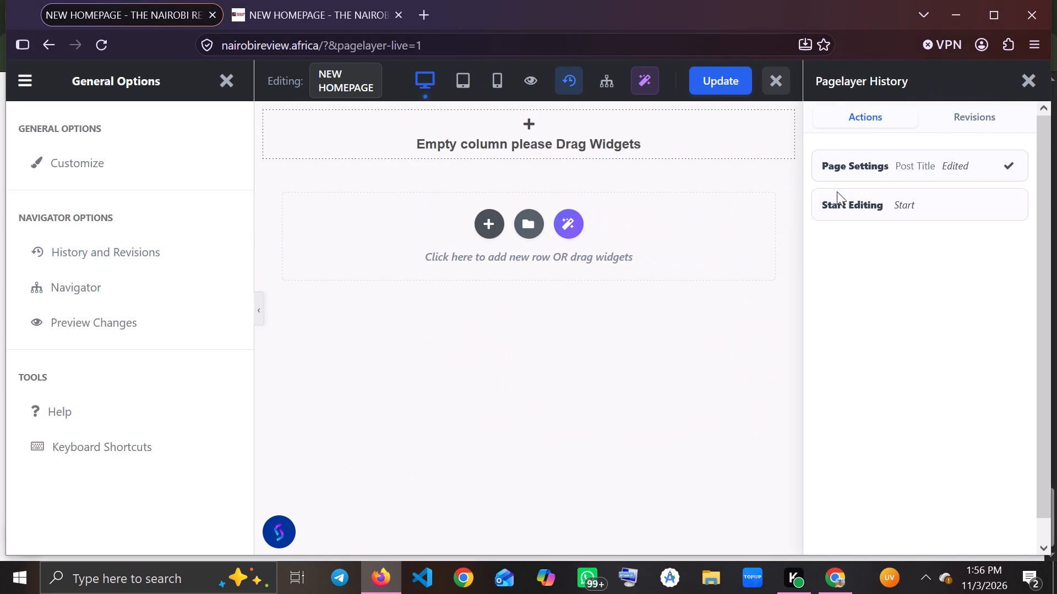
pyautogui.click(979, 116)
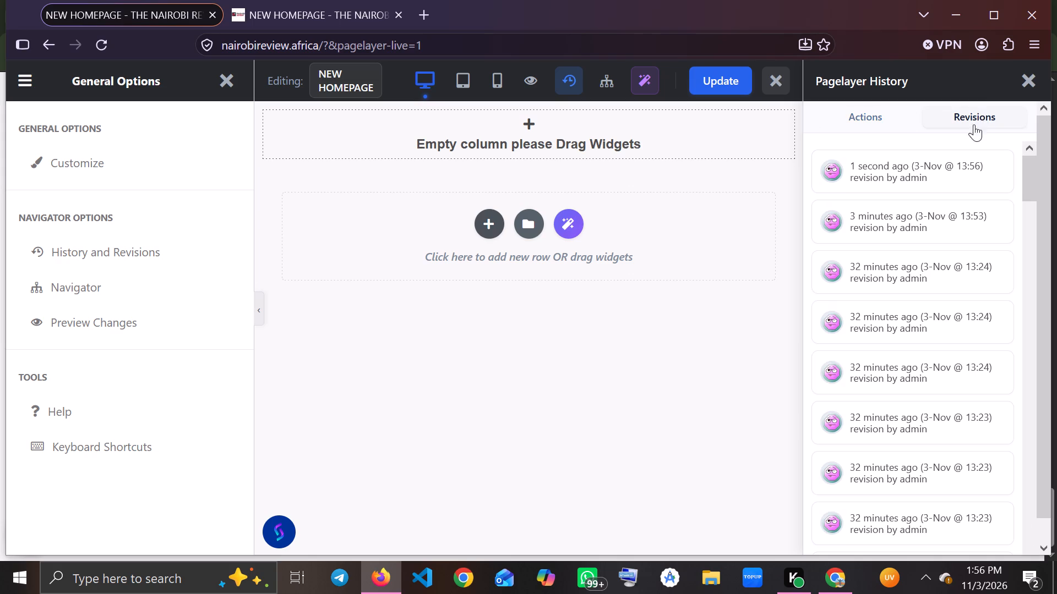
pyautogui.scroll(-4, 925, 359)
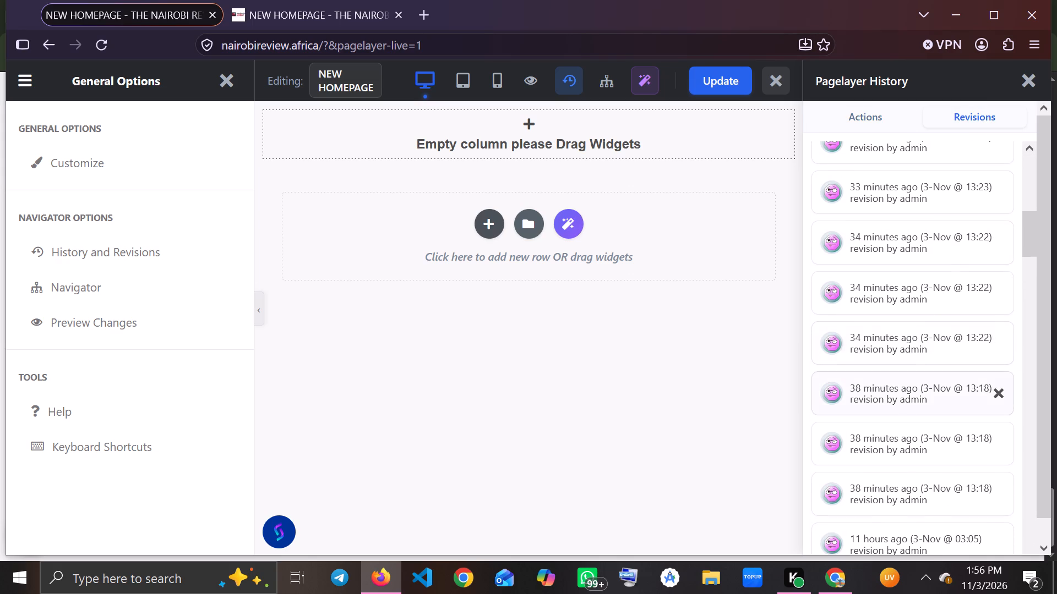
pyautogui.scroll(-4, 900, 419)
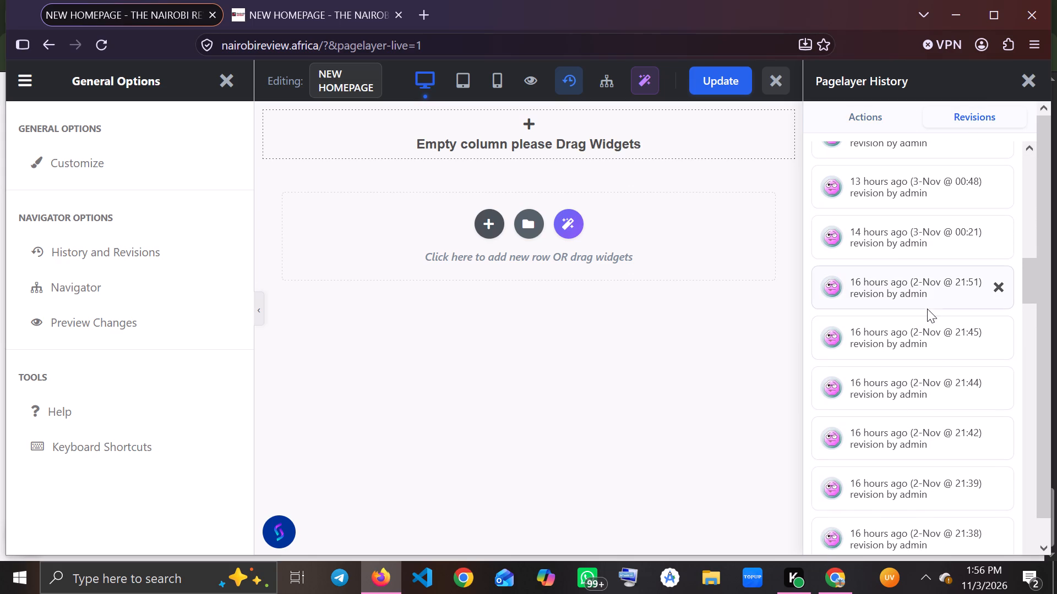
pyautogui.click(894, 290)
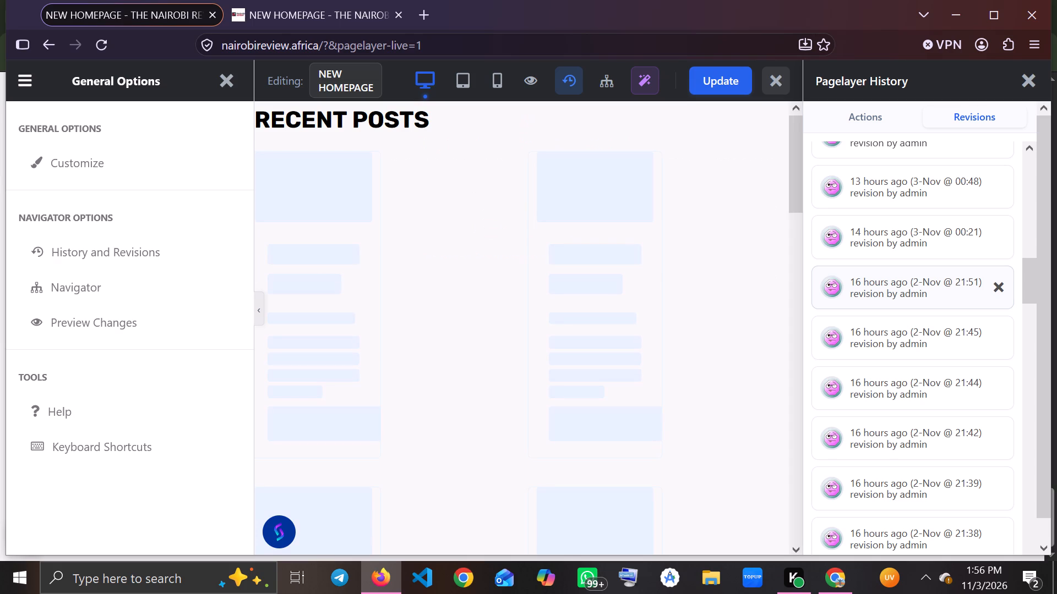
pyautogui.moveTo(894, 290); pyautogui.dragTo(889, 174)
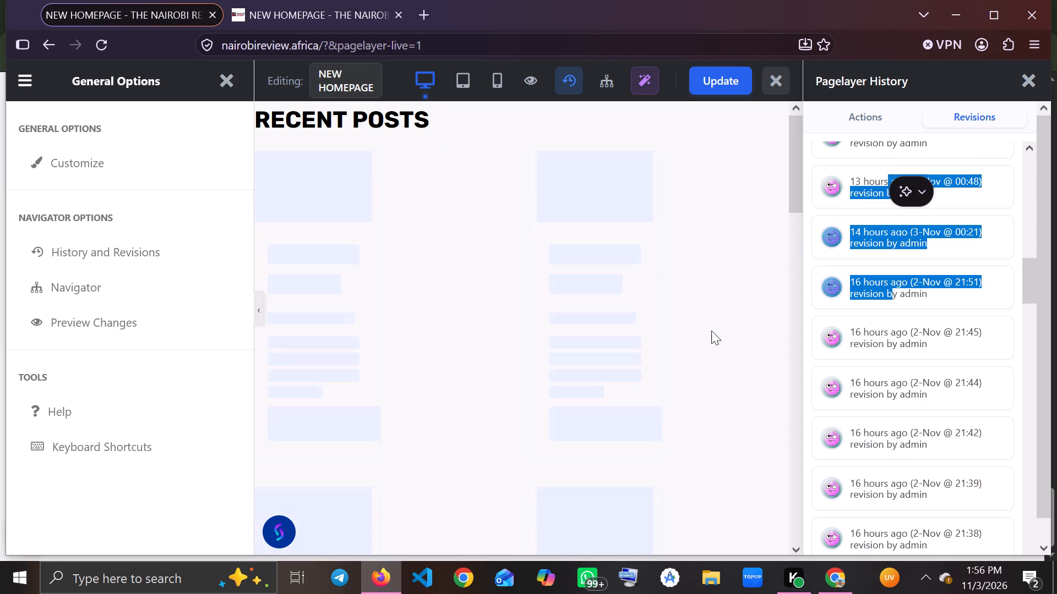
pyautogui.click(711, 331)
pyautogui.scroll(-6, 711, 331)
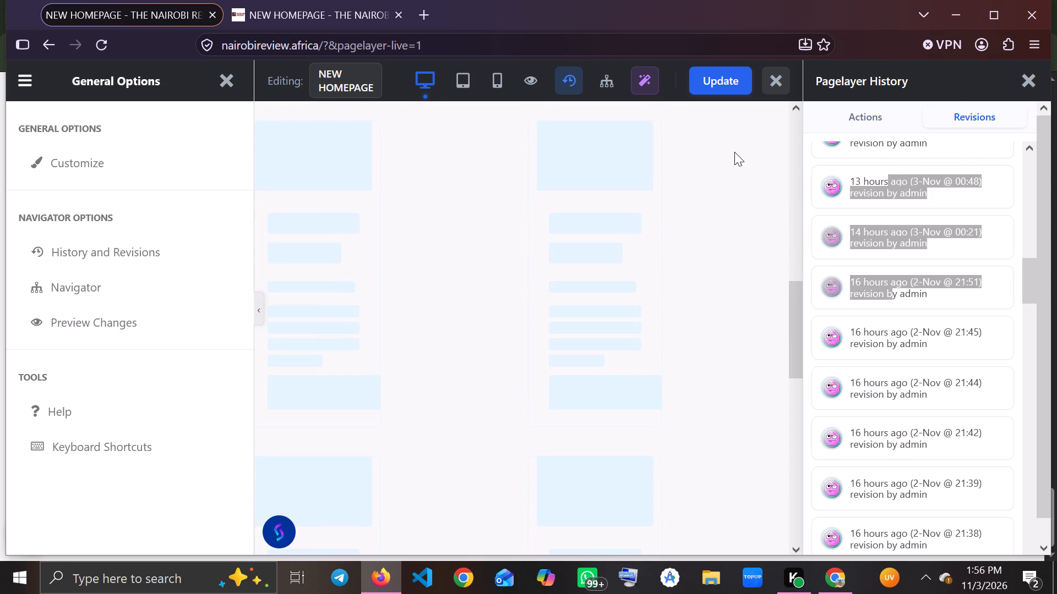
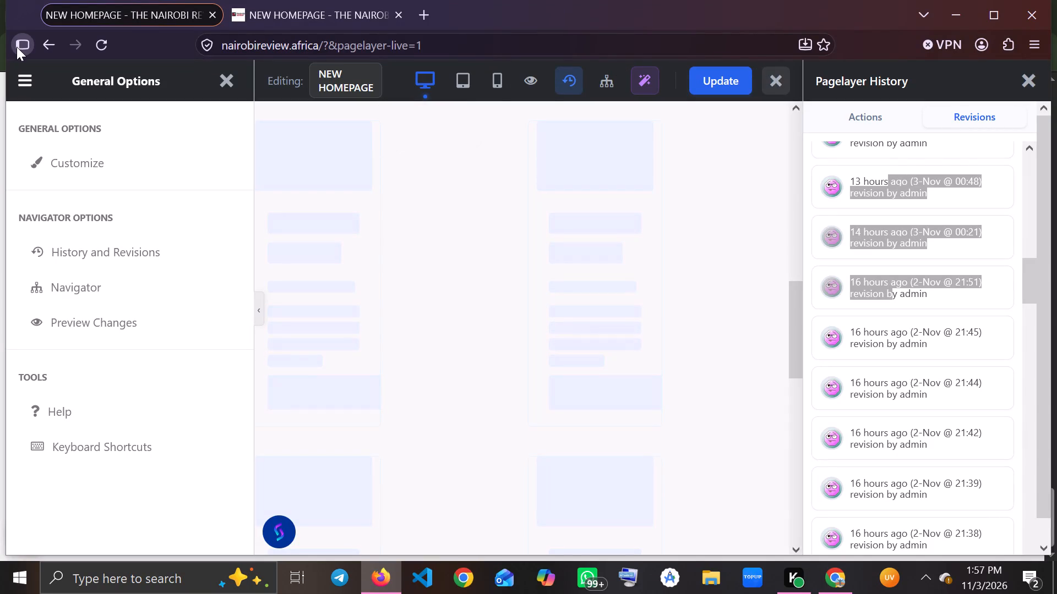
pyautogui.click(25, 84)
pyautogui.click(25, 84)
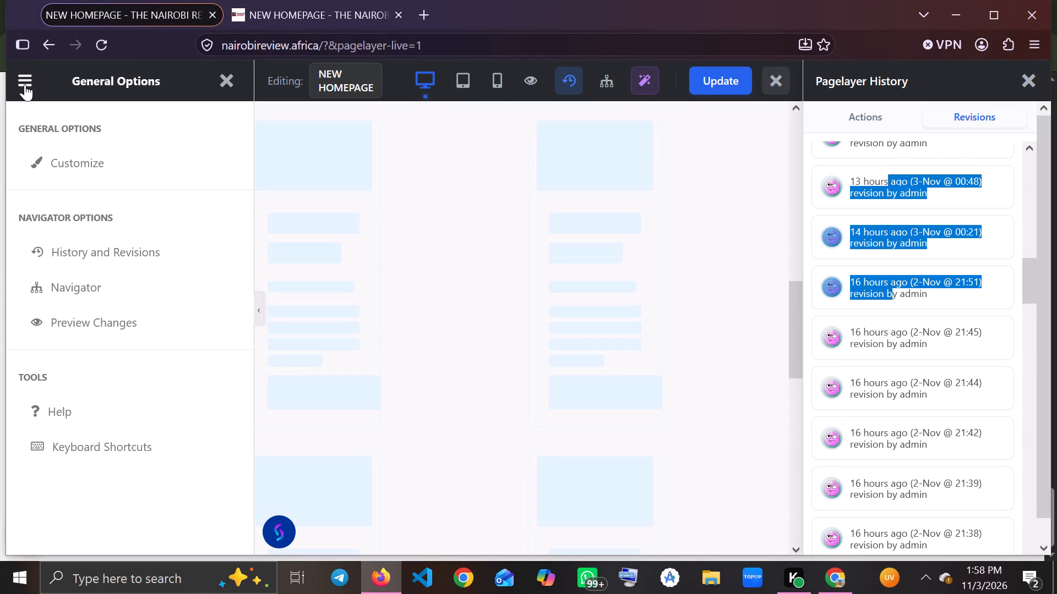
# Go from the live homepage to the WordPress dashboard and open the list of installed plugins.
pyautogui.click(274, 15)
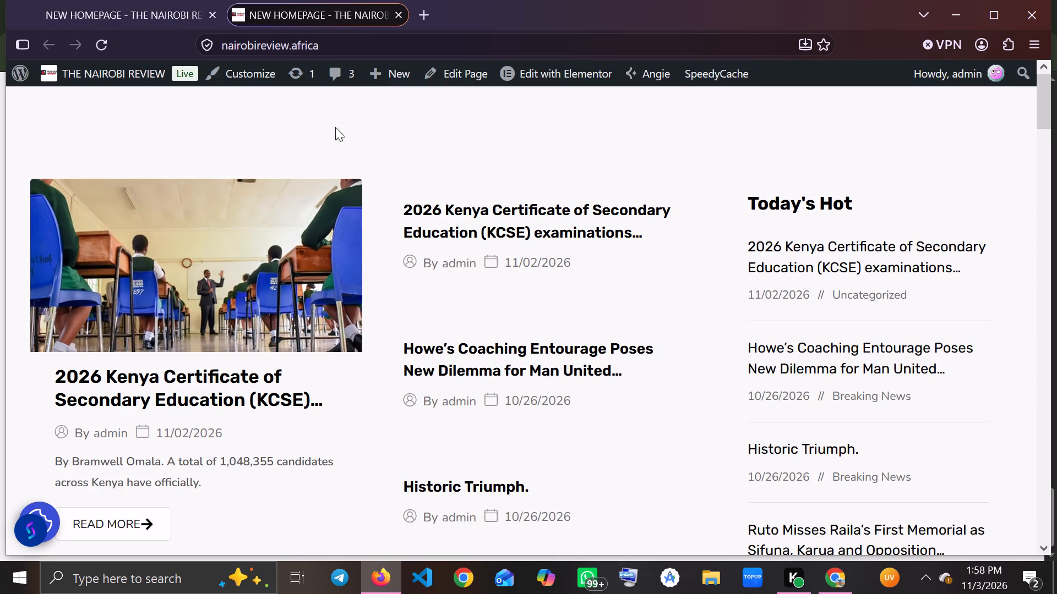
pyautogui.click(86, 105)
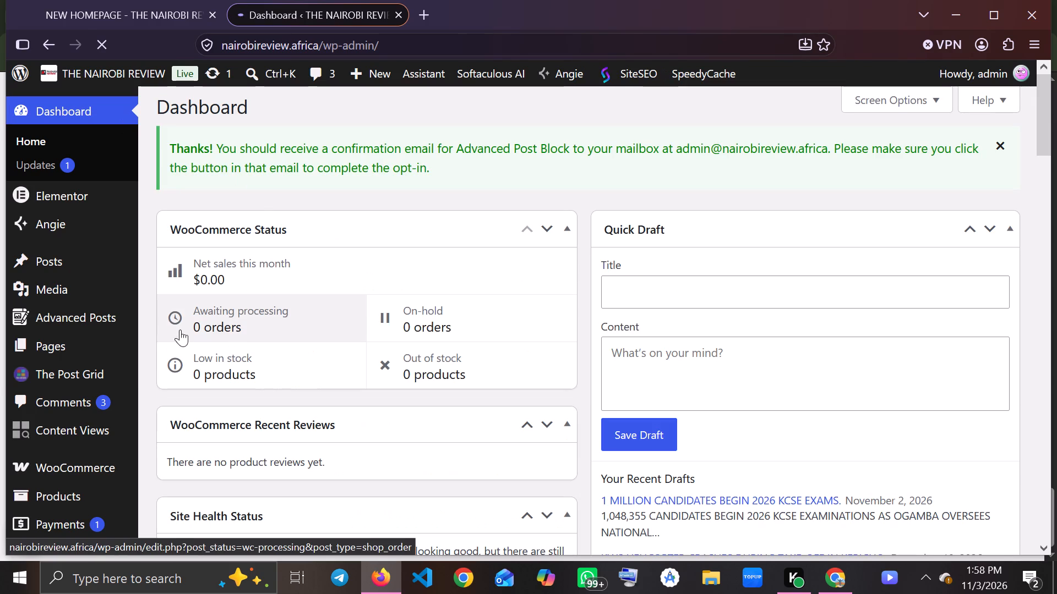
pyautogui.scroll(-1, 85, 375)
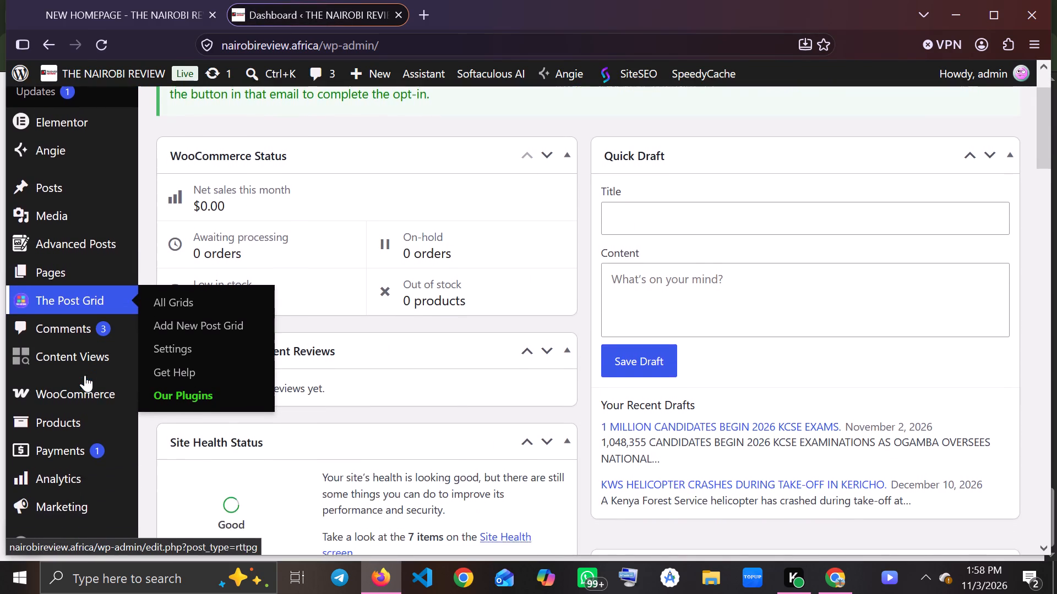
pyautogui.scroll(-6, 85, 375)
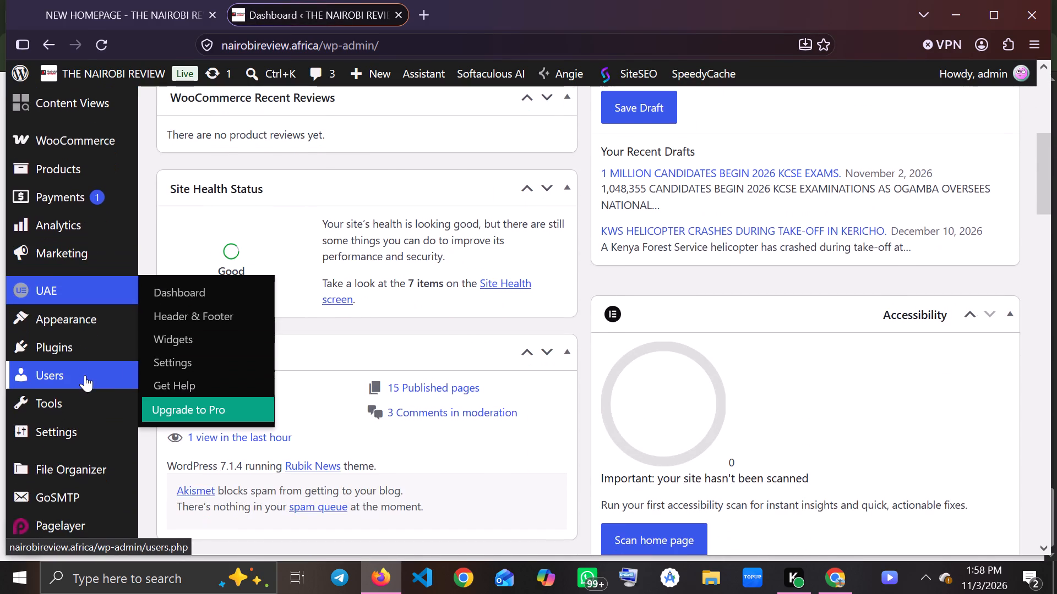
pyautogui.scroll(-5, 85, 375)
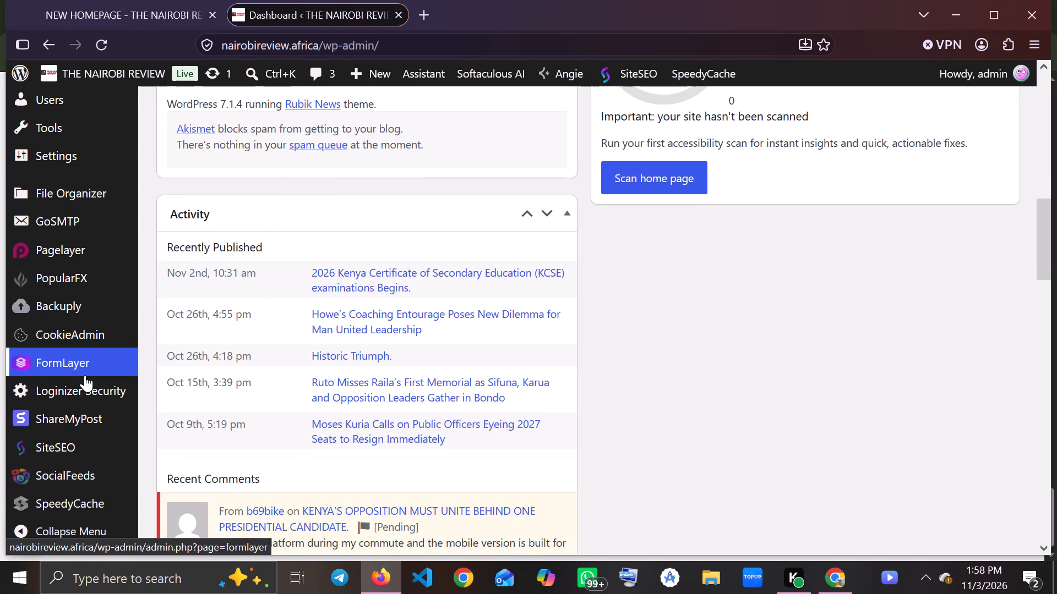
pyautogui.scroll(3, 85, 375)
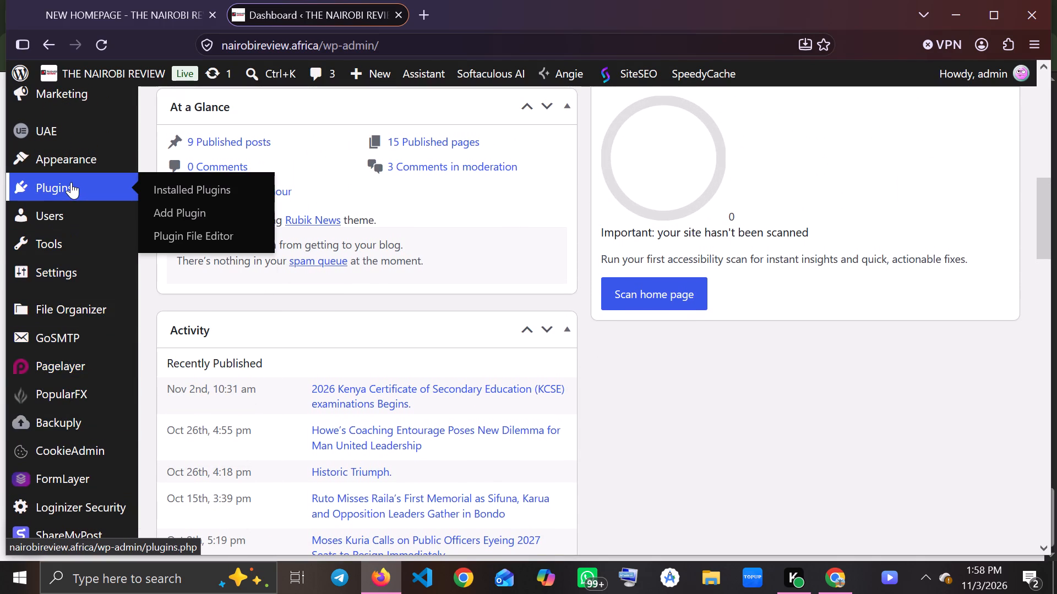
pyautogui.click(221, 188)
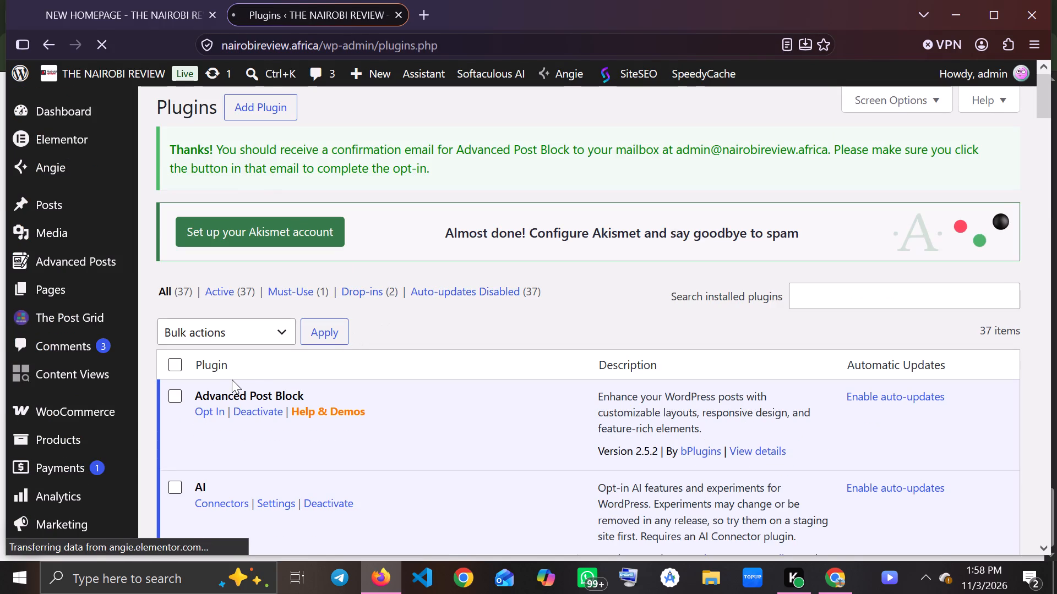
# Deactivate the Advanced Post Block plugin and delete it from the site.
pyautogui.click(270, 410)
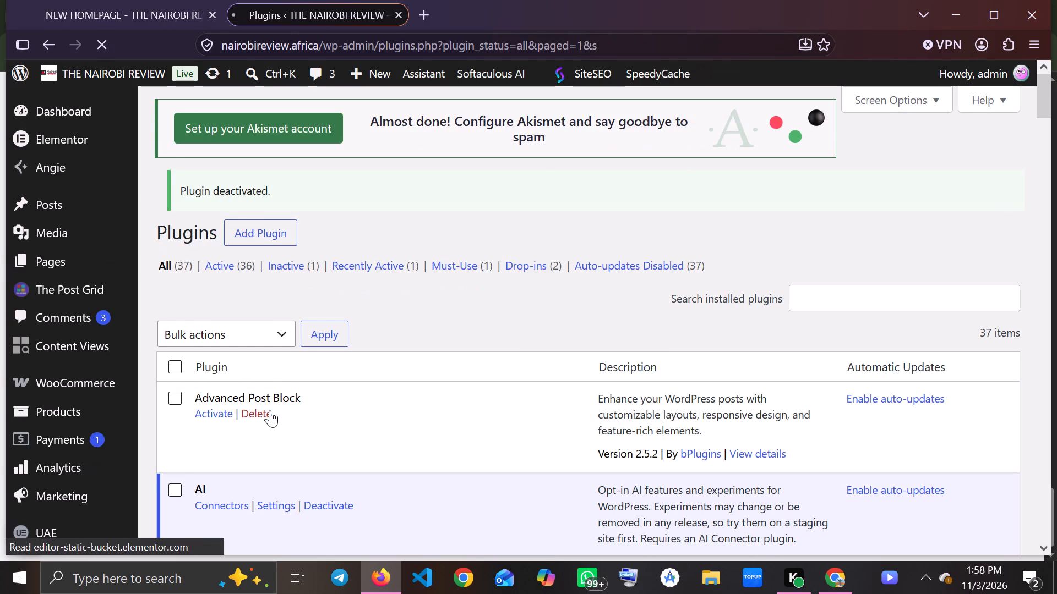
pyautogui.scroll(-2, 270, 410)
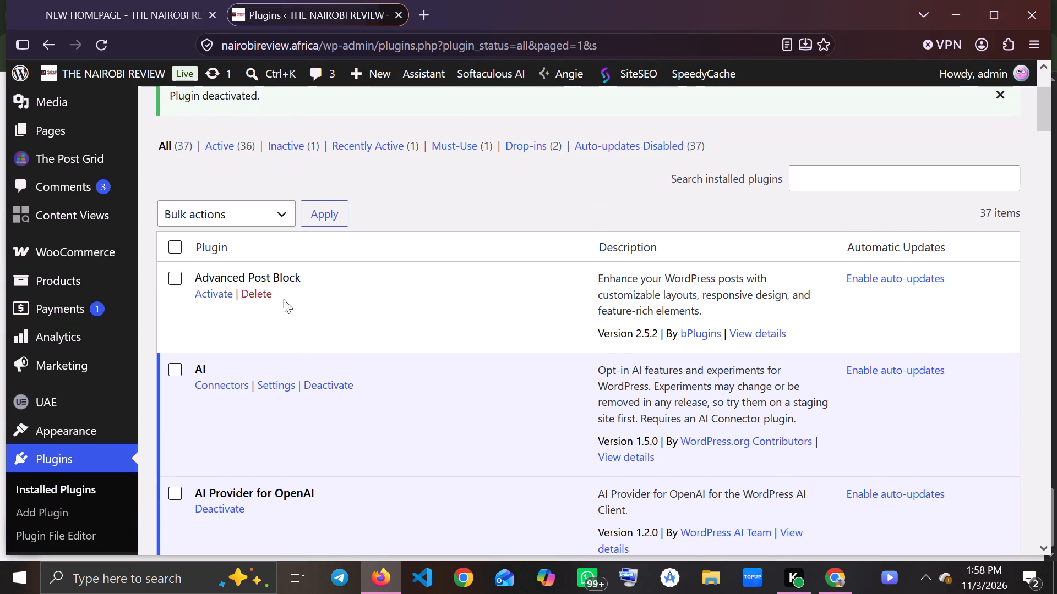
pyautogui.click(263, 291)
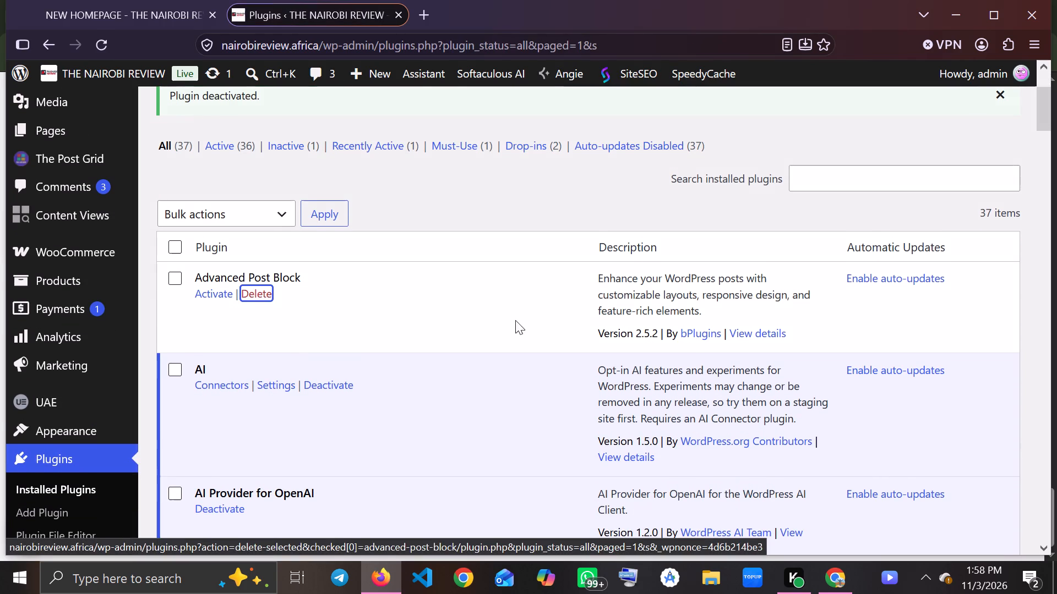
pyautogui.click(581, 336)
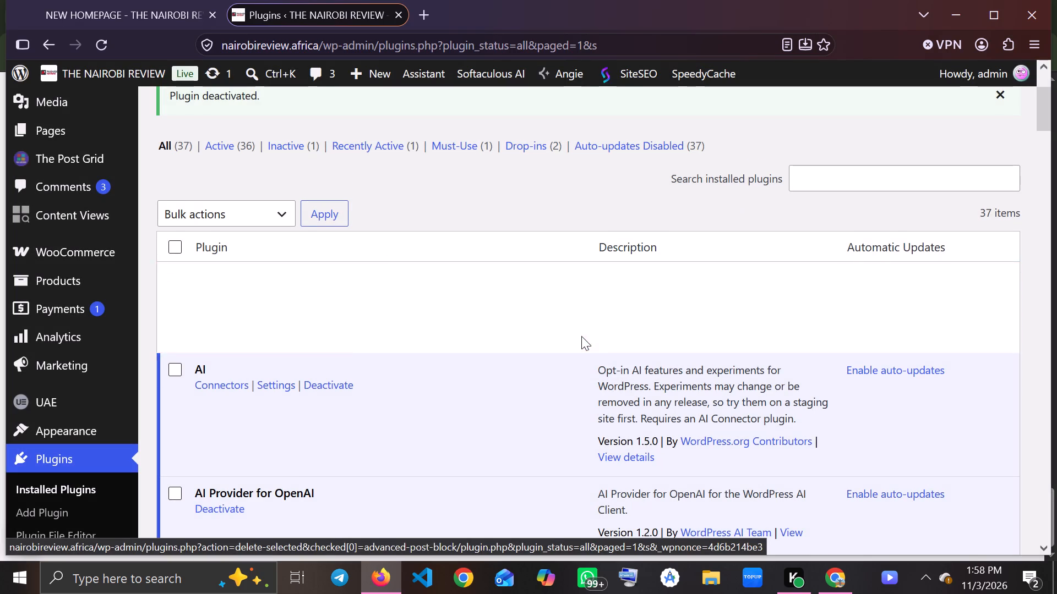
# Deactivate the Content Views - Post Grid & Filter plugin and delete it together with its data.
pyautogui.scroll(-5, 366, 354)
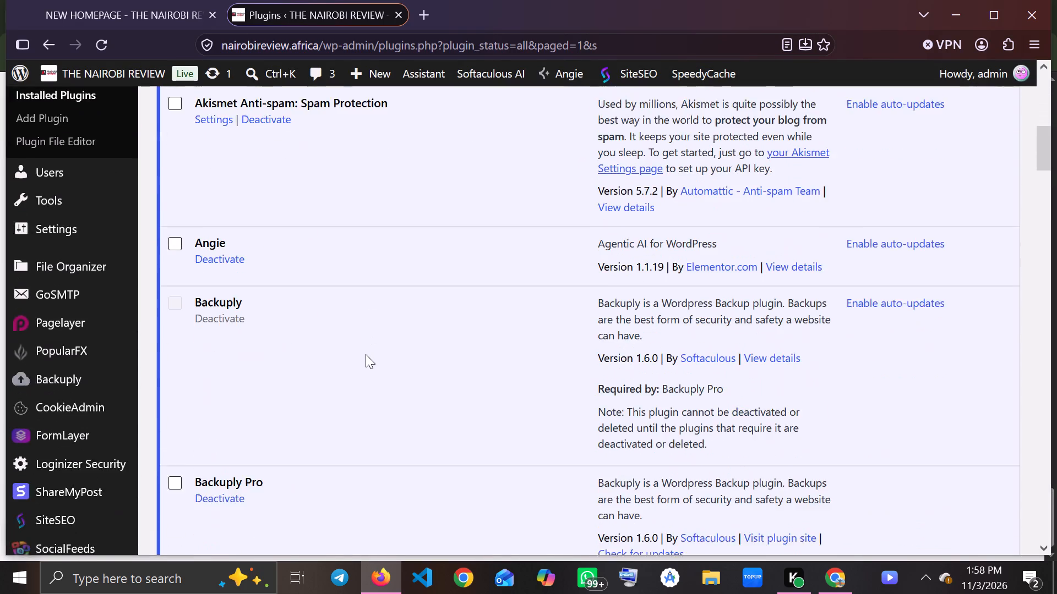
pyautogui.scroll(-5, 366, 354)
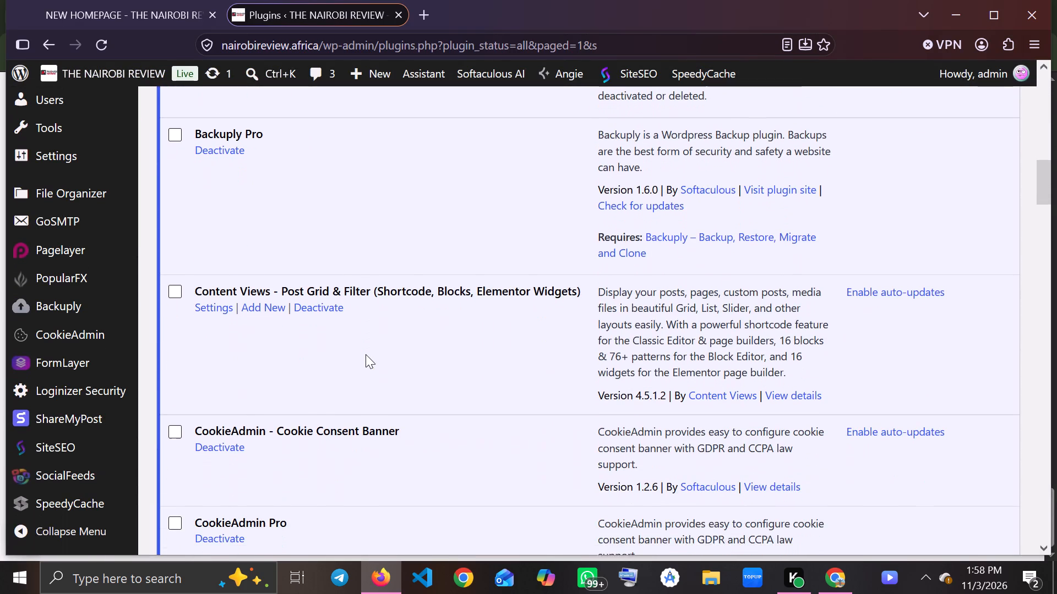
pyautogui.scroll(-1, 366, 354)
pyautogui.click(317, 303)
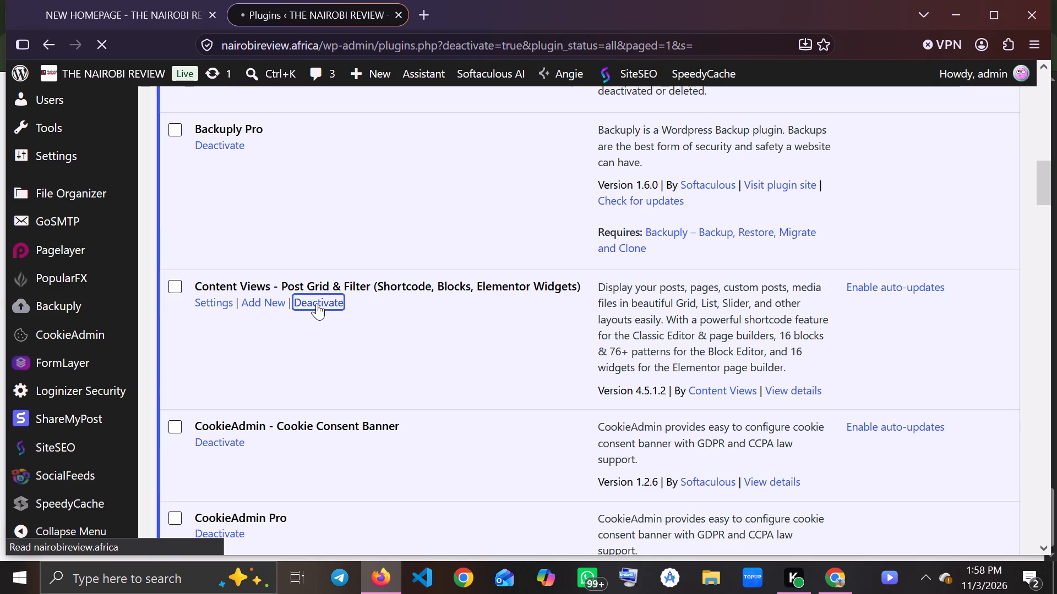
pyautogui.scroll(-4, 317, 303)
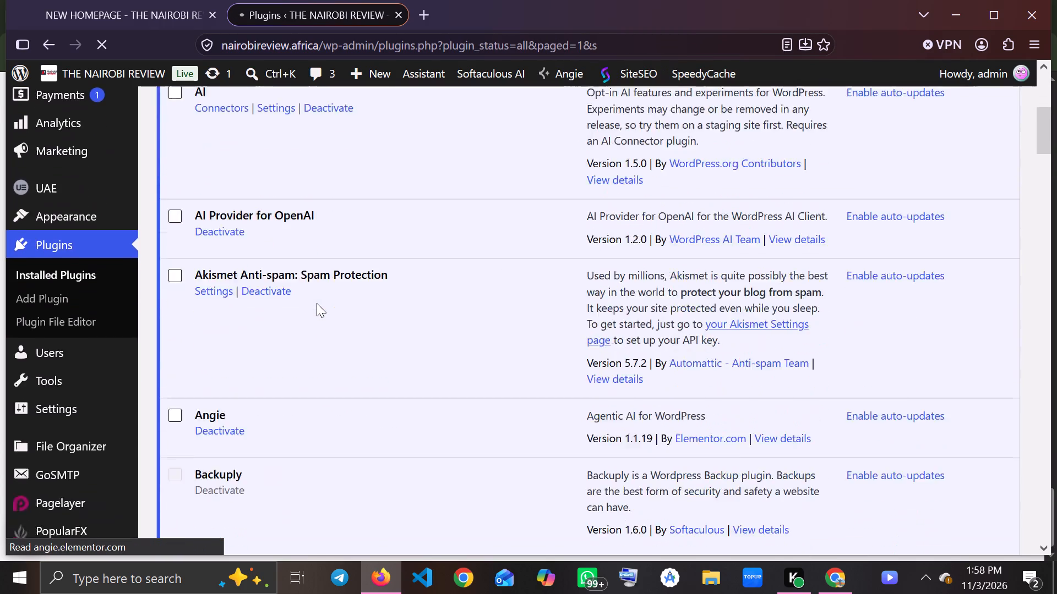
pyautogui.scroll(-4, 317, 303)
pyautogui.scroll(1, 317, 303)
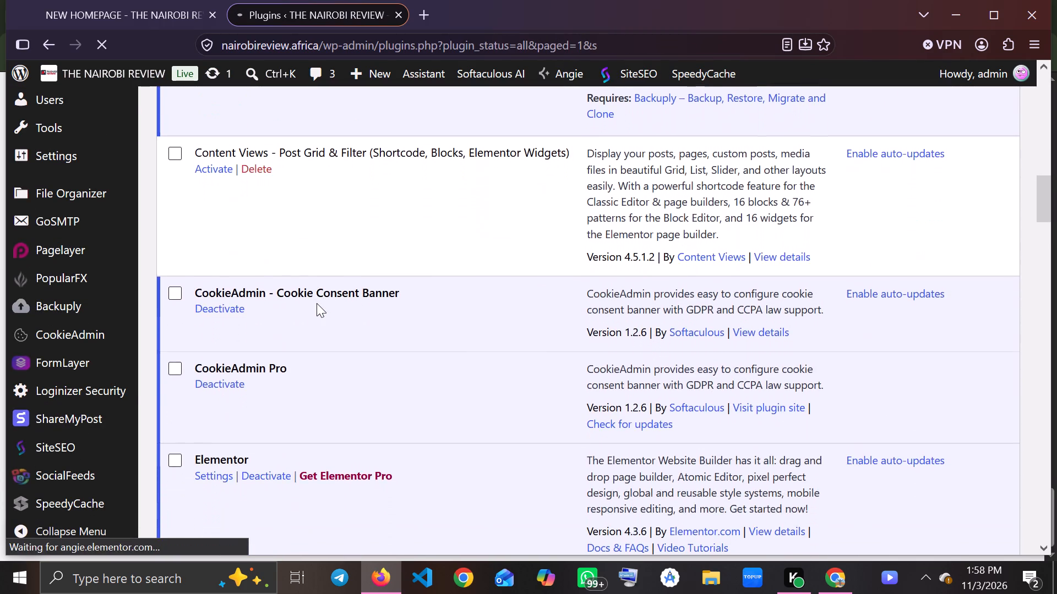
pyautogui.scroll(1, 317, 303)
pyautogui.click(261, 301)
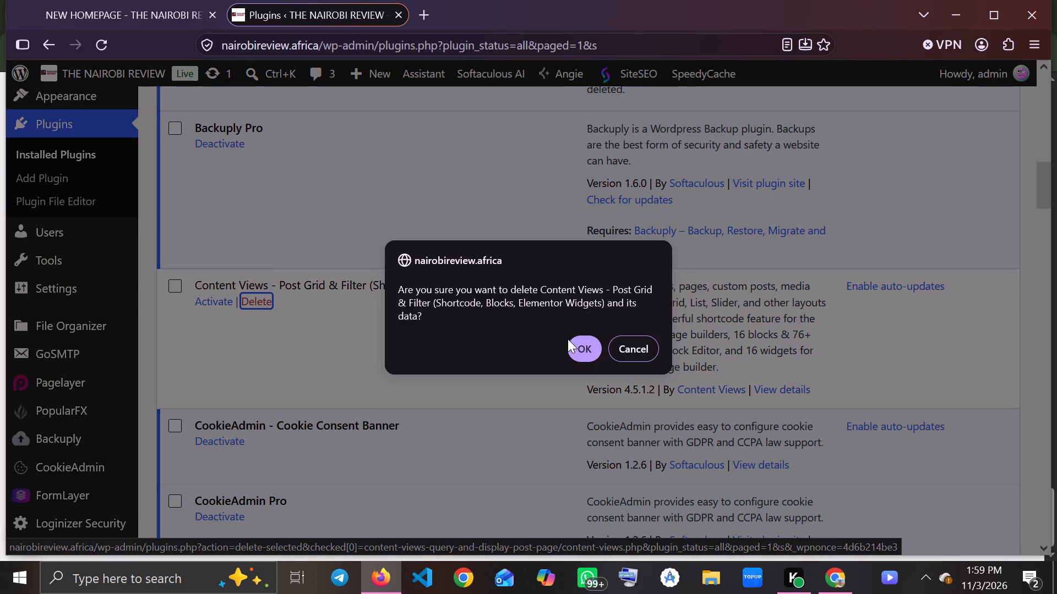
pyautogui.click(568, 339)
pyautogui.click(581, 352)
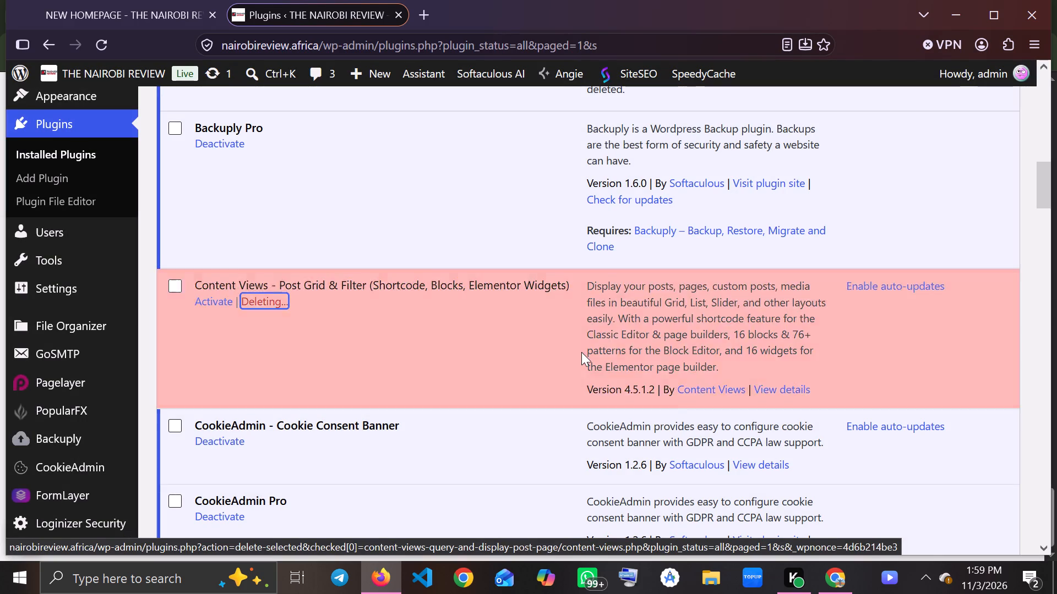
# Open the NEW HOMEPAGE front page from the list of all pages in the standard WordPress editor.
pyautogui.scroll(6, 91, 248)
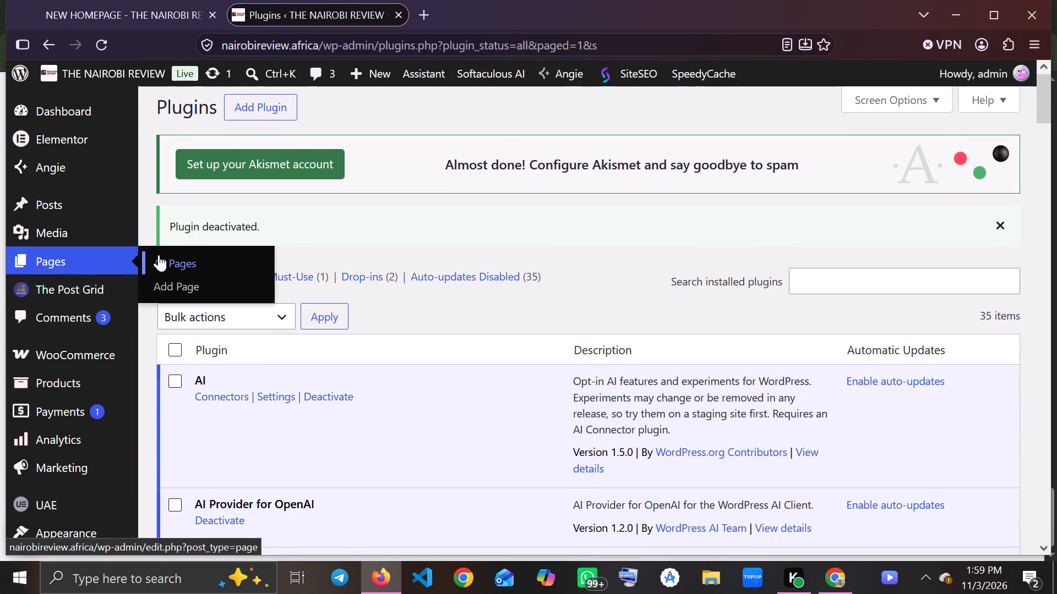
pyautogui.click(159, 255)
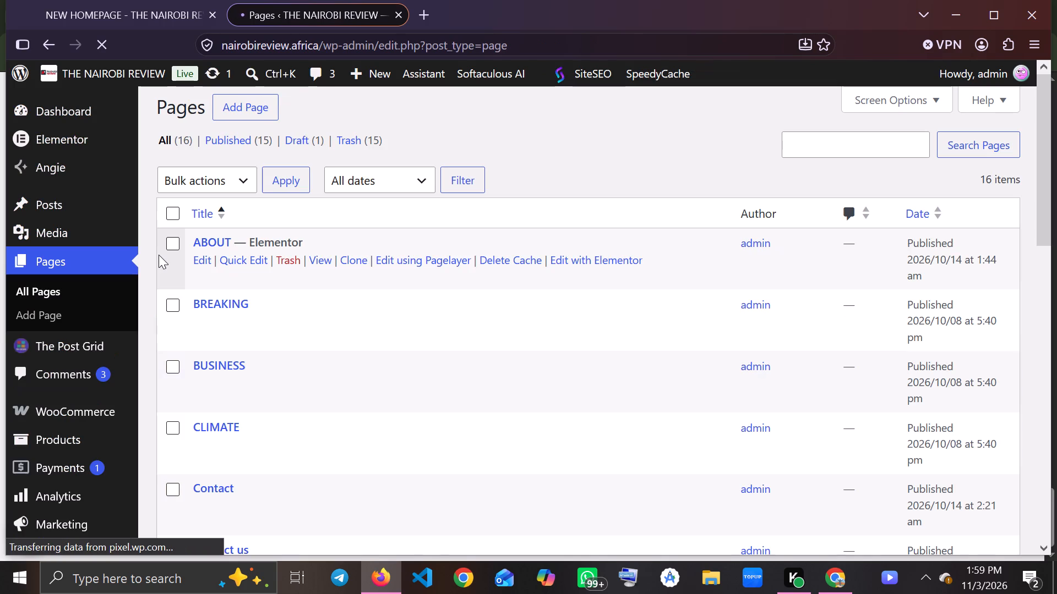
pyautogui.scroll(-4, 339, 387)
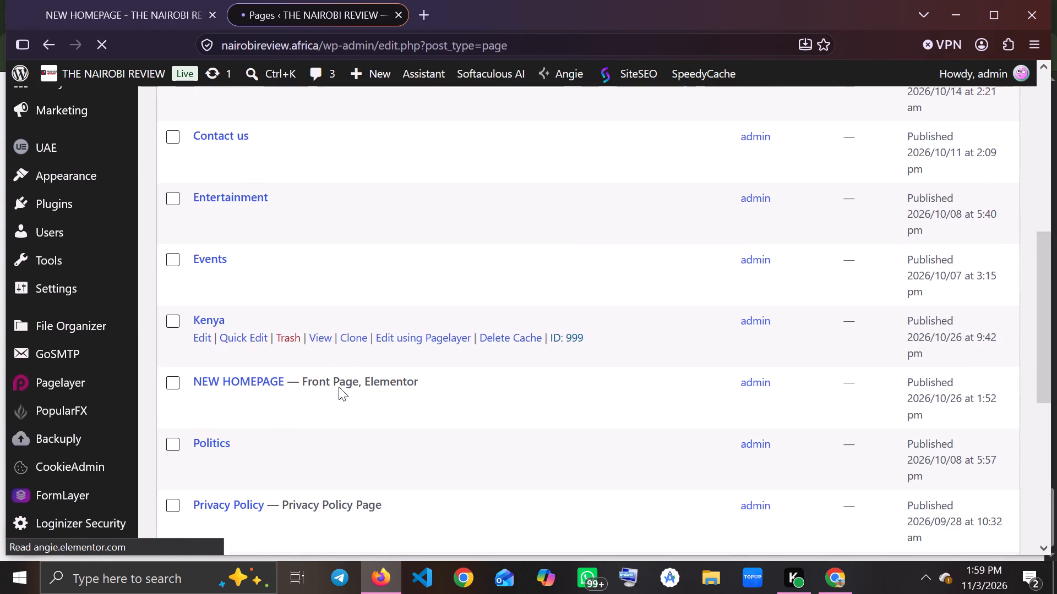
pyautogui.scroll(-1, 339, 387)
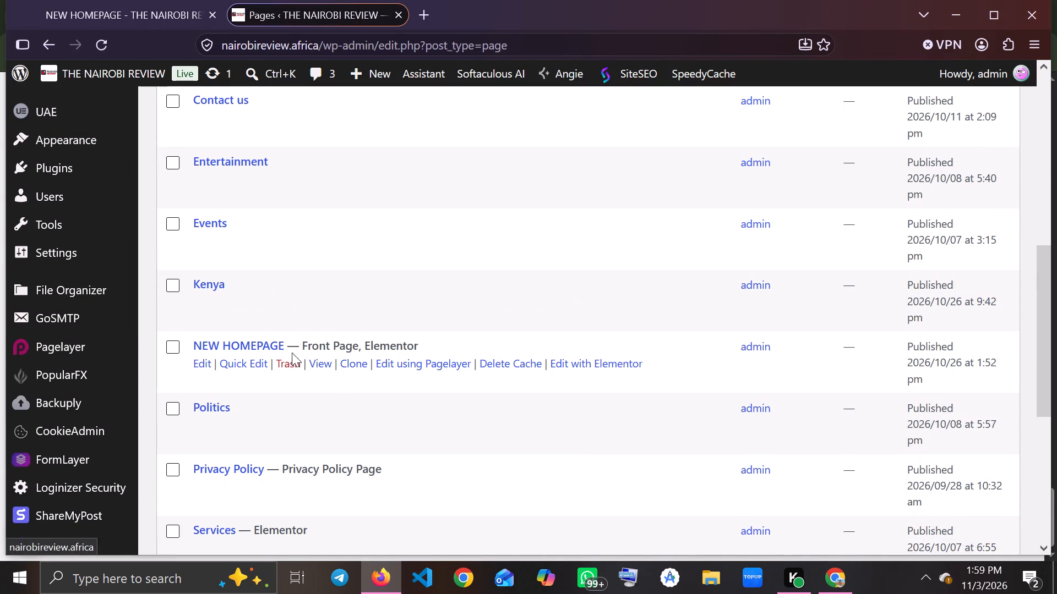
pyautogui.click(201, 358)
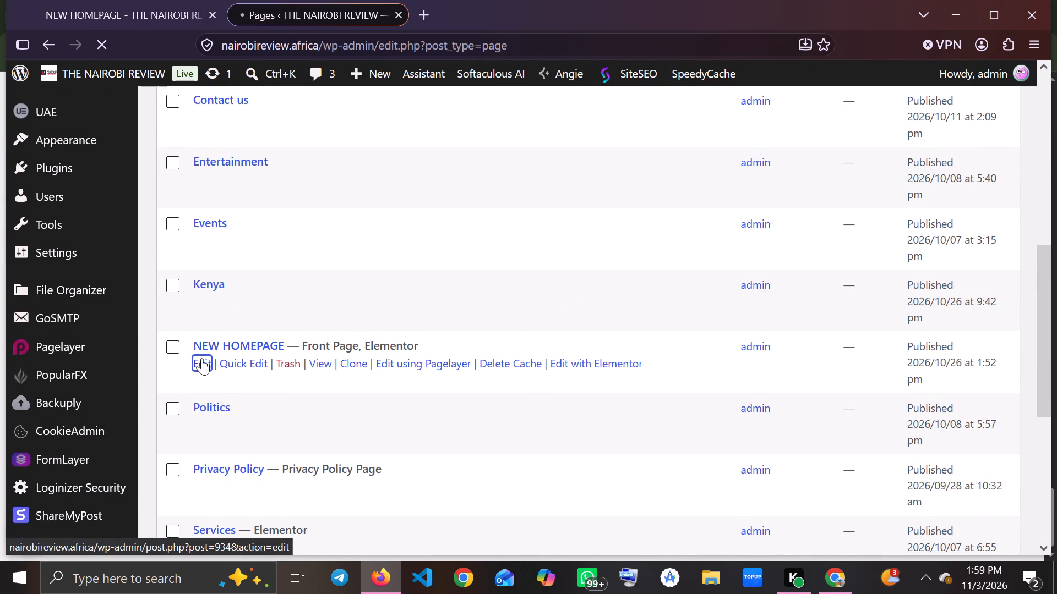
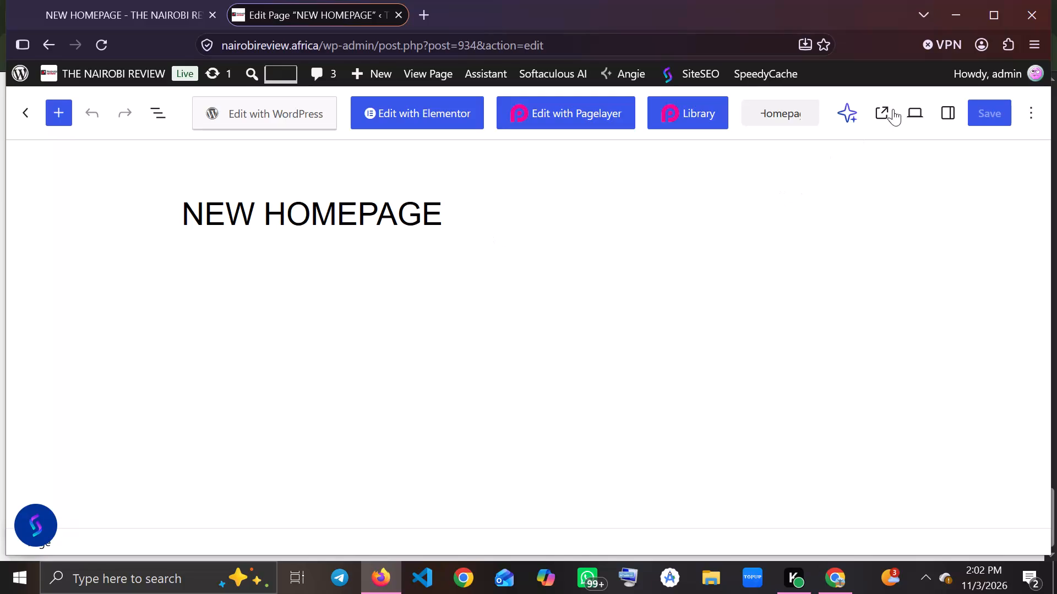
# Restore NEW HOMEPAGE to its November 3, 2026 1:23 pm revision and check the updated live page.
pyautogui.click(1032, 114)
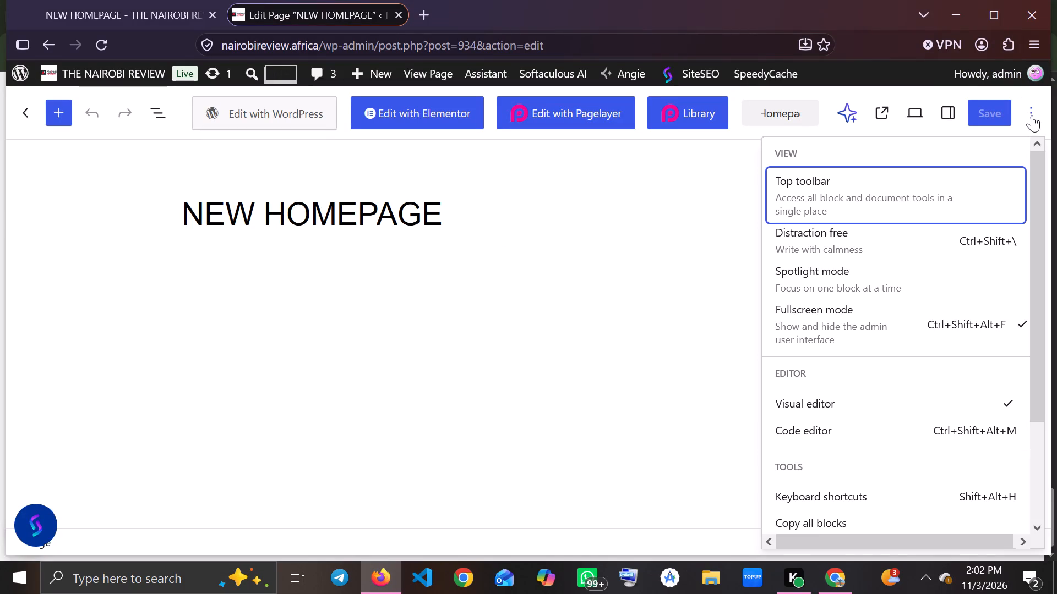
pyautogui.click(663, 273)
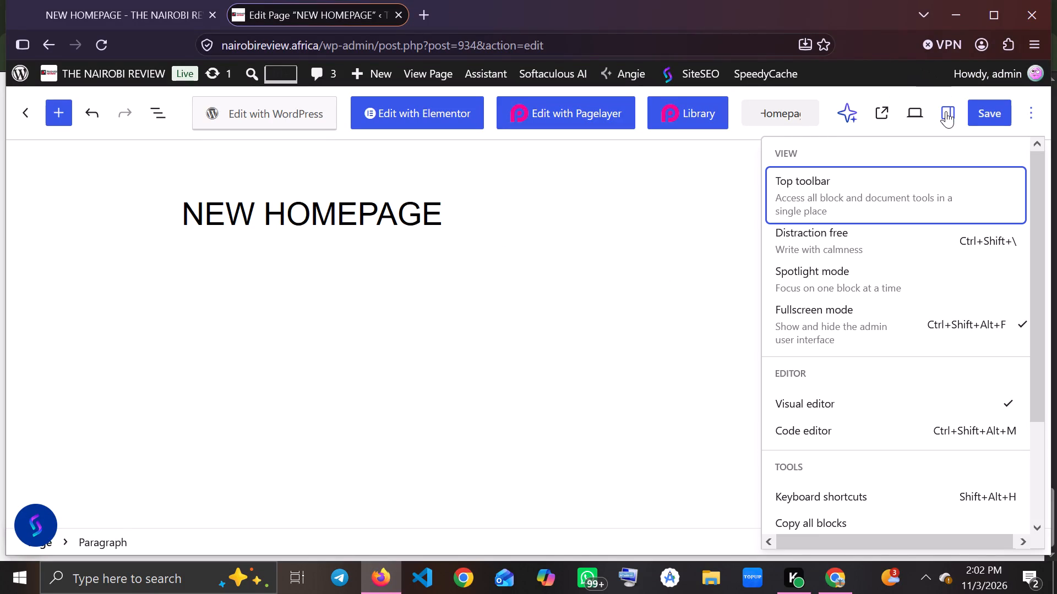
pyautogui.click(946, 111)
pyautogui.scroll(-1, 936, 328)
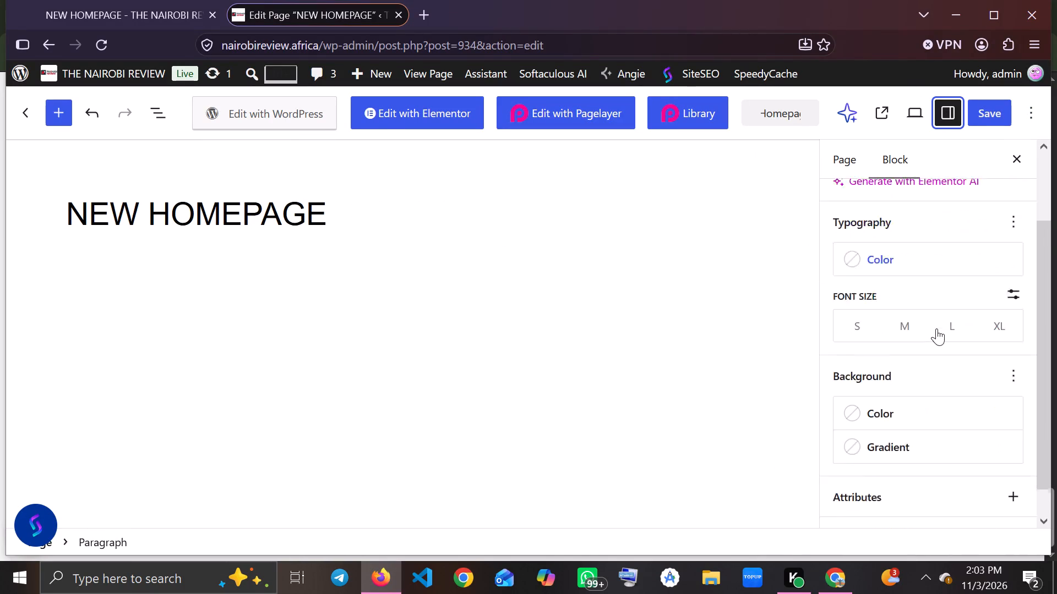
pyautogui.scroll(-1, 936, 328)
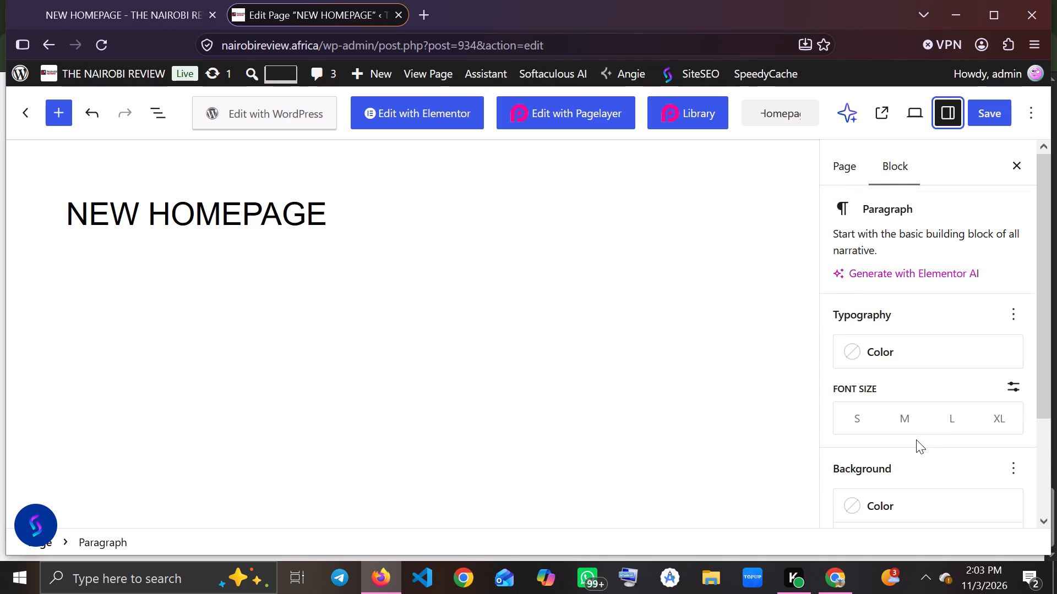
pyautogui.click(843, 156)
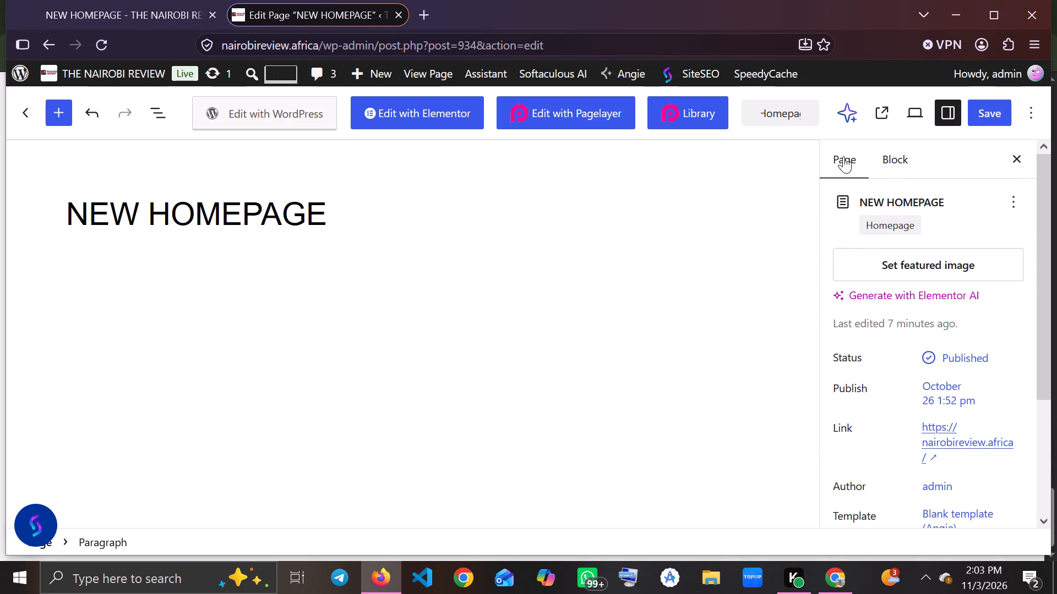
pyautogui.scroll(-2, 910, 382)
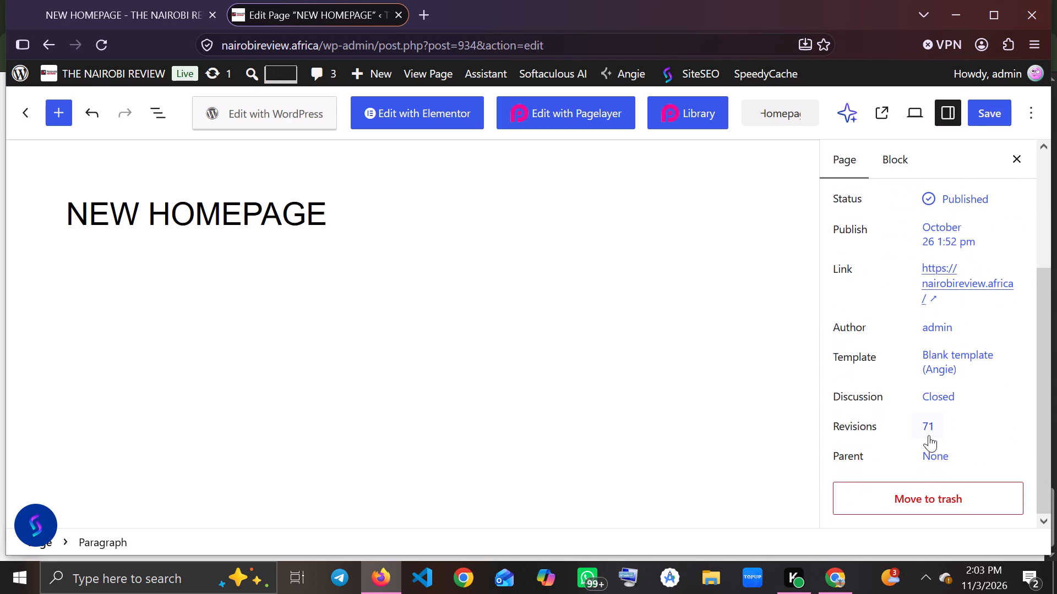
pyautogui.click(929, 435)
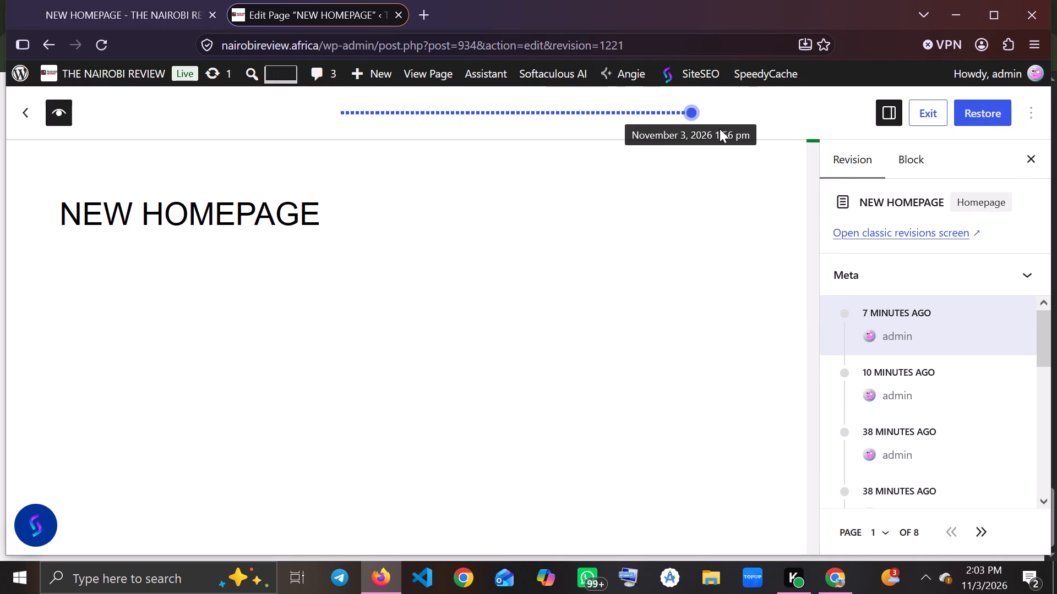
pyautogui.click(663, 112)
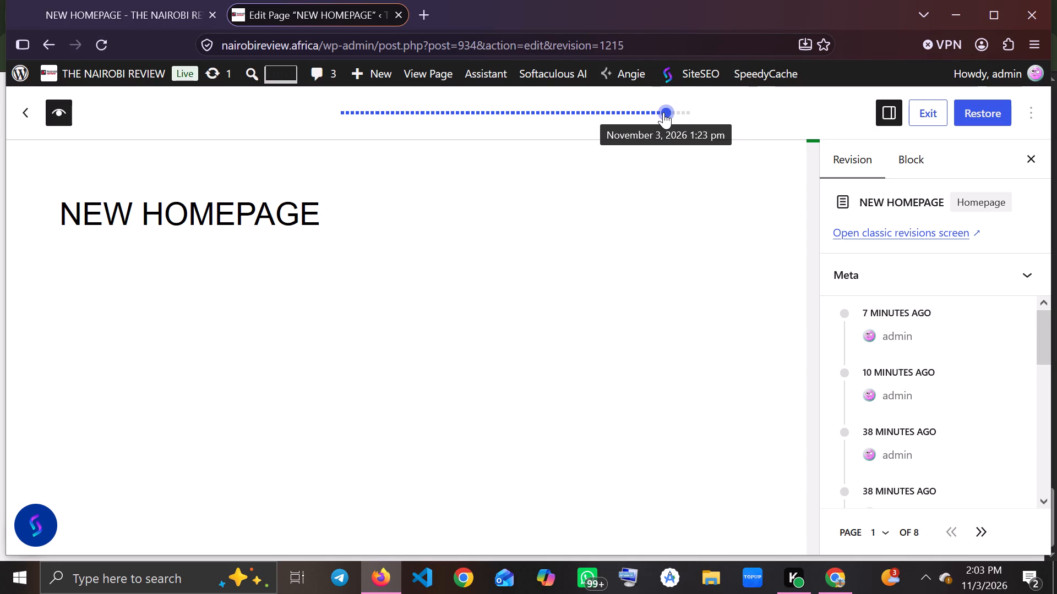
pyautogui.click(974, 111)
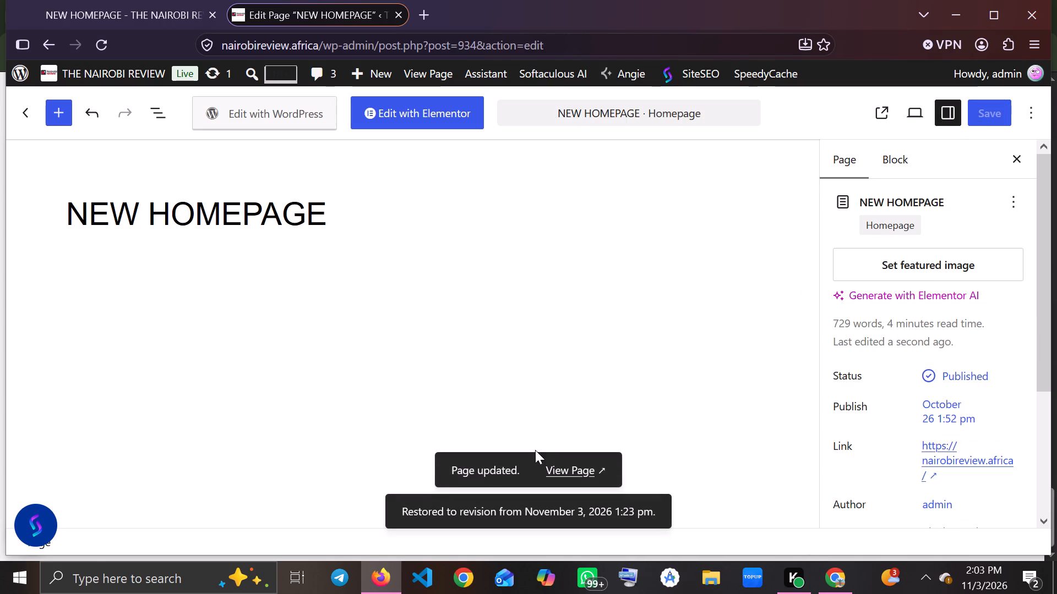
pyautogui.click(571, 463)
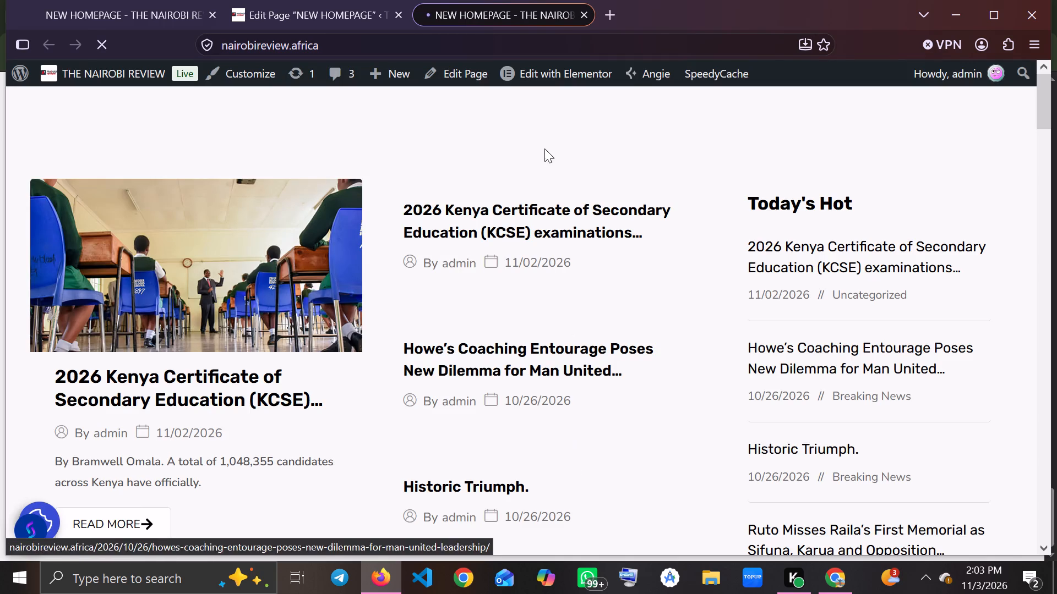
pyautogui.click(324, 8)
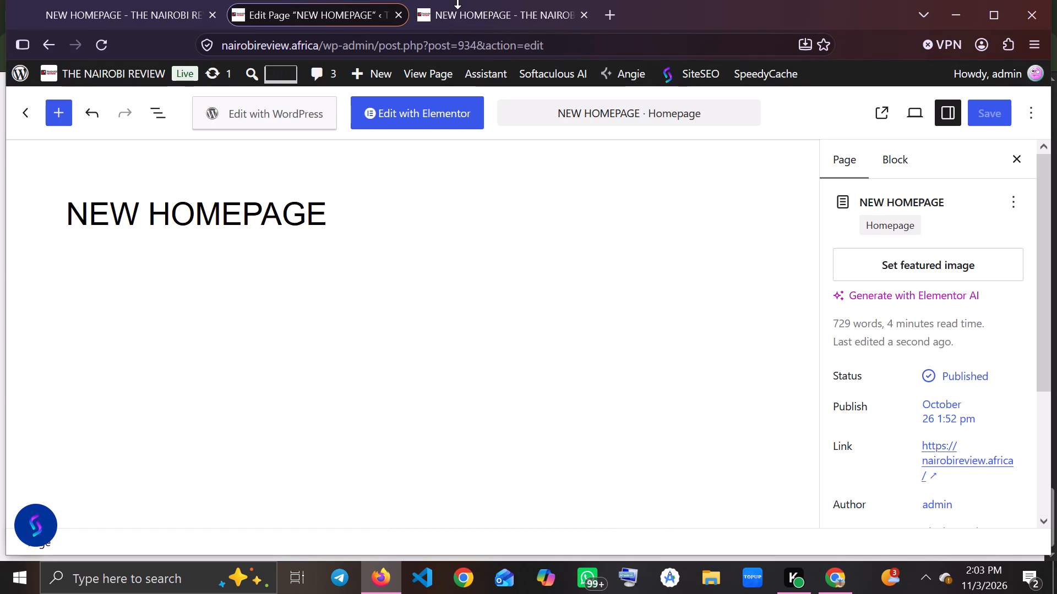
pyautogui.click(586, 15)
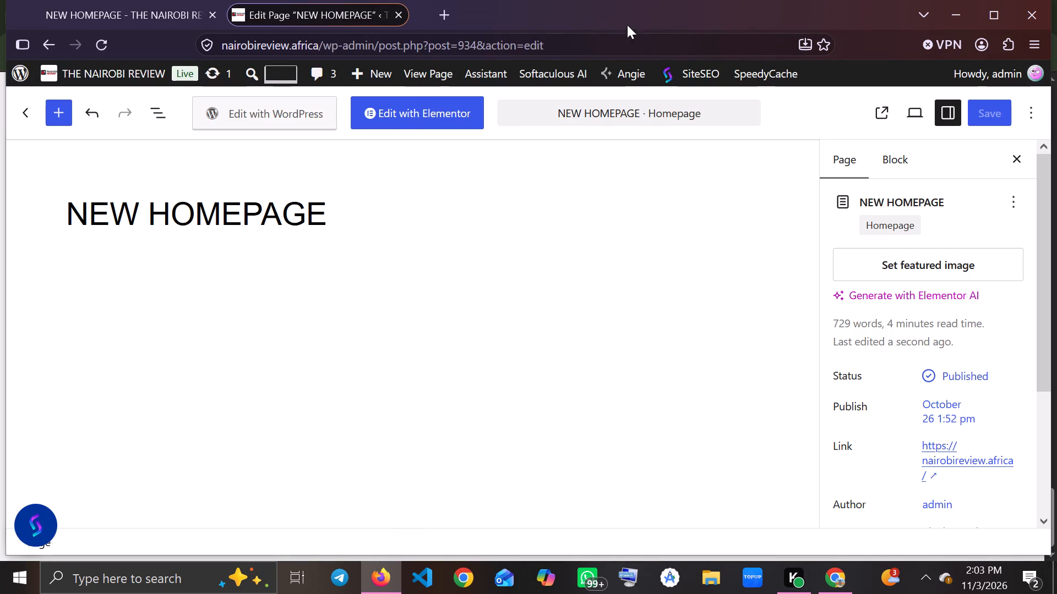
# Reopen the page's revision history and restore the November 3, 2026 12:48 am revision.
pyautogui.click(938, 506)
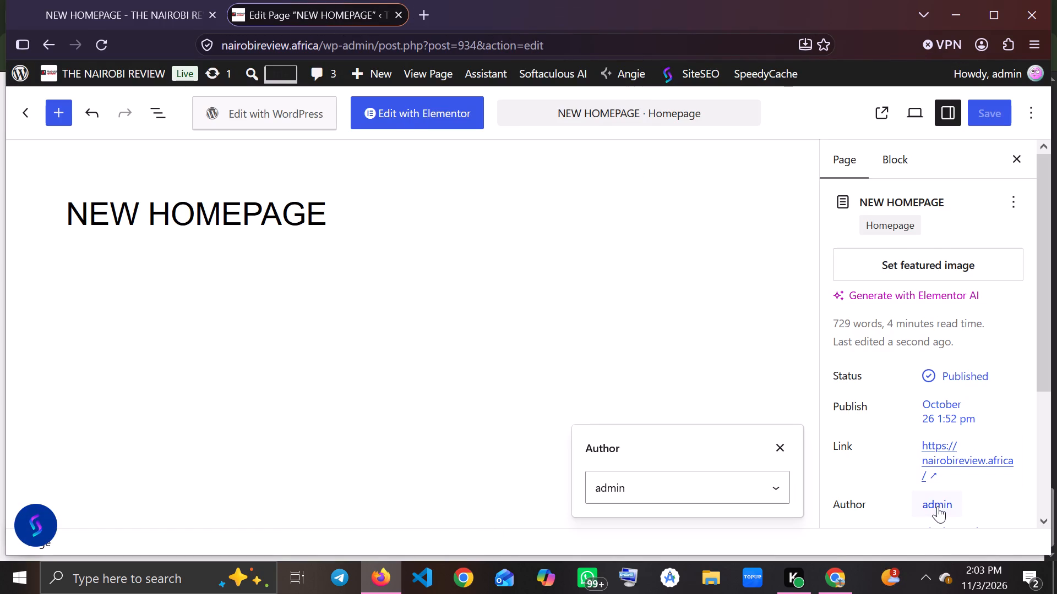
pyautogui.scroll(-3, 951, 391)
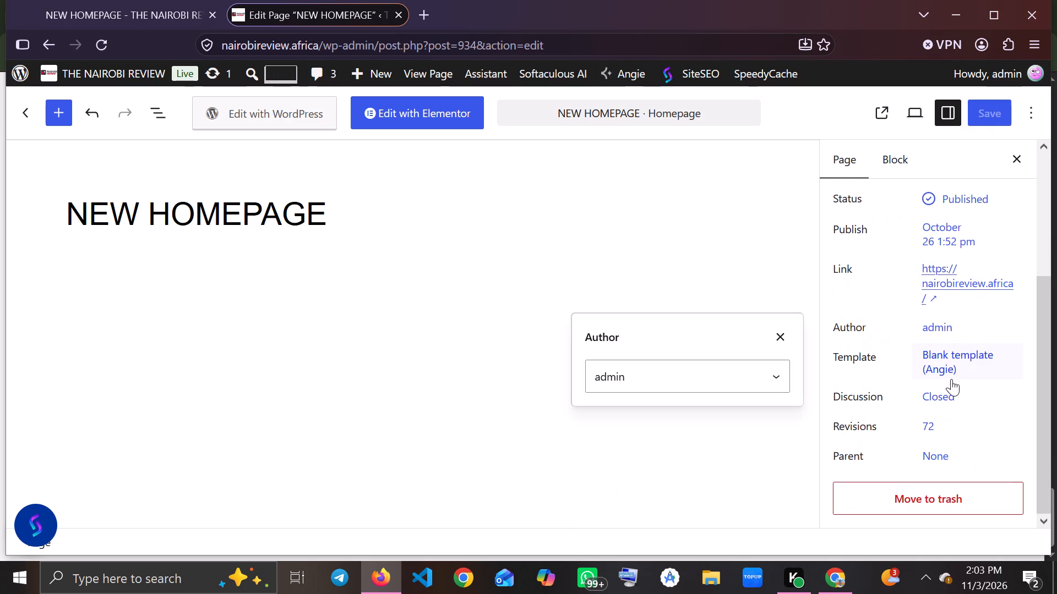
pyautogui.click(931, 424)
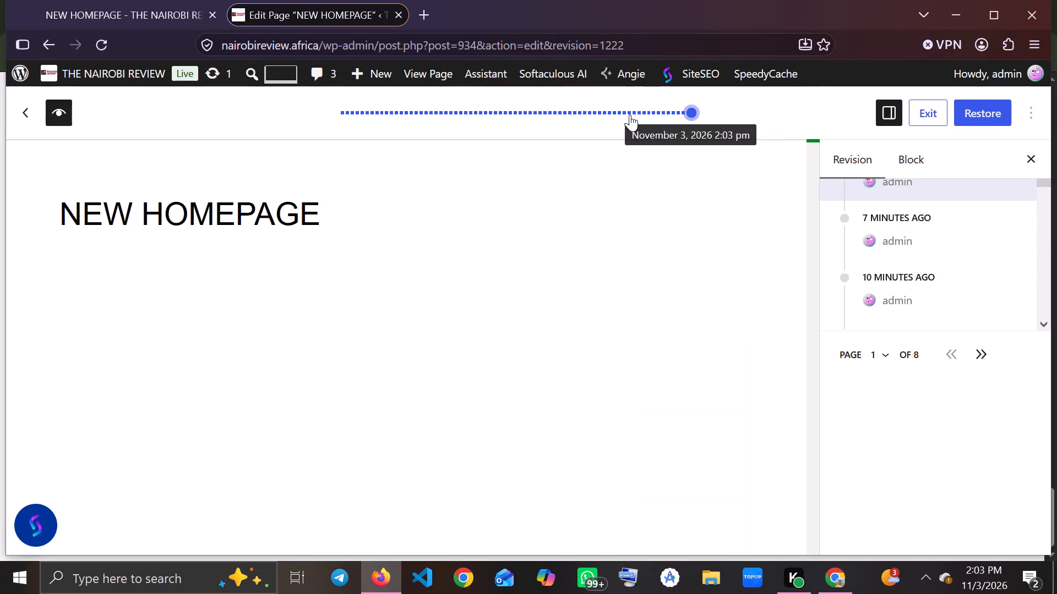
pyautogui.click(619, 114)
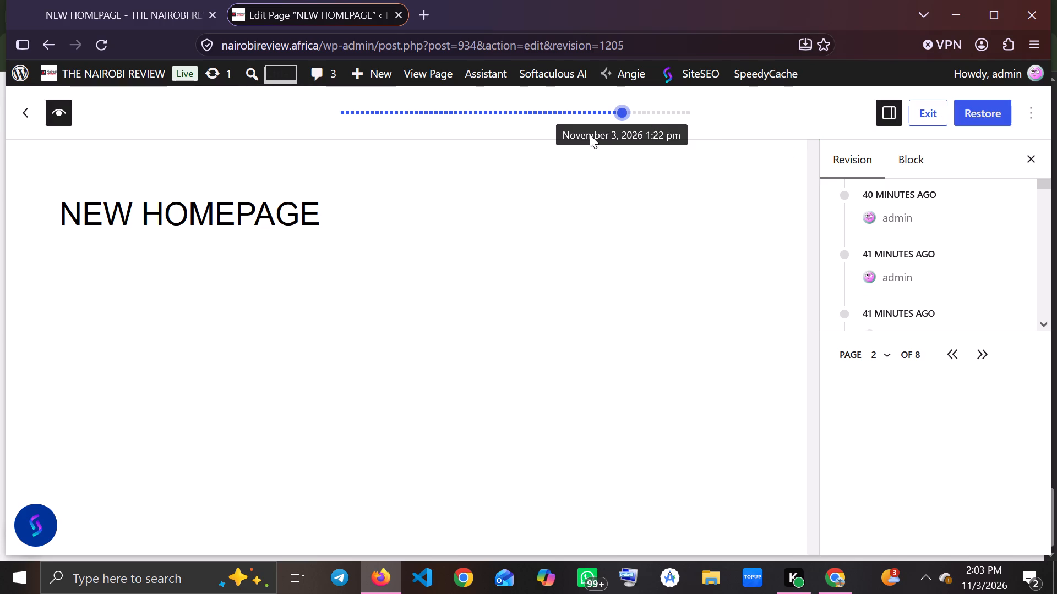
pyautogui.click(611, 112)
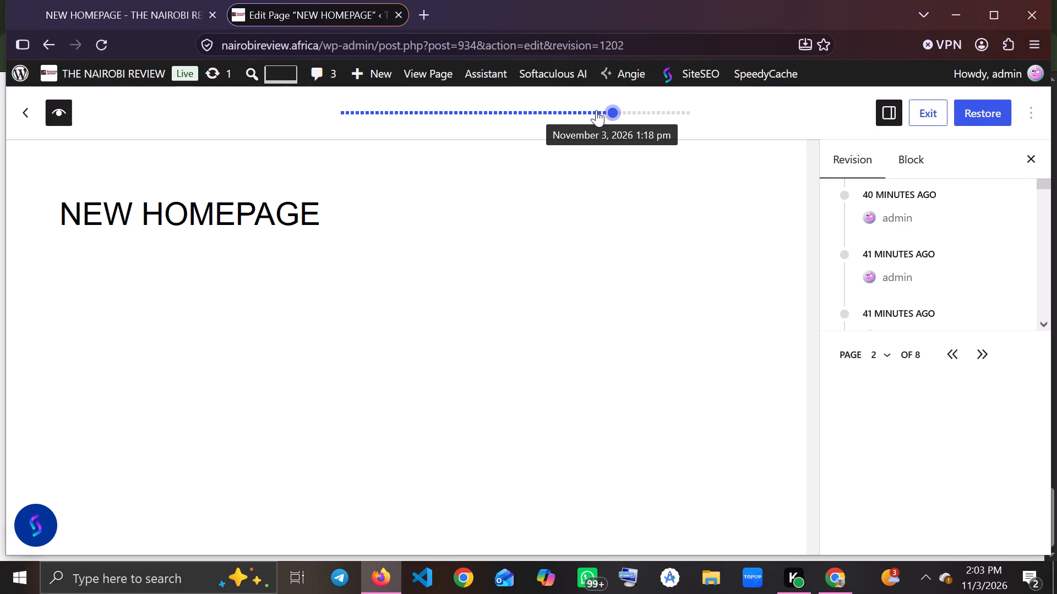
pyautogui.click(596, 110)
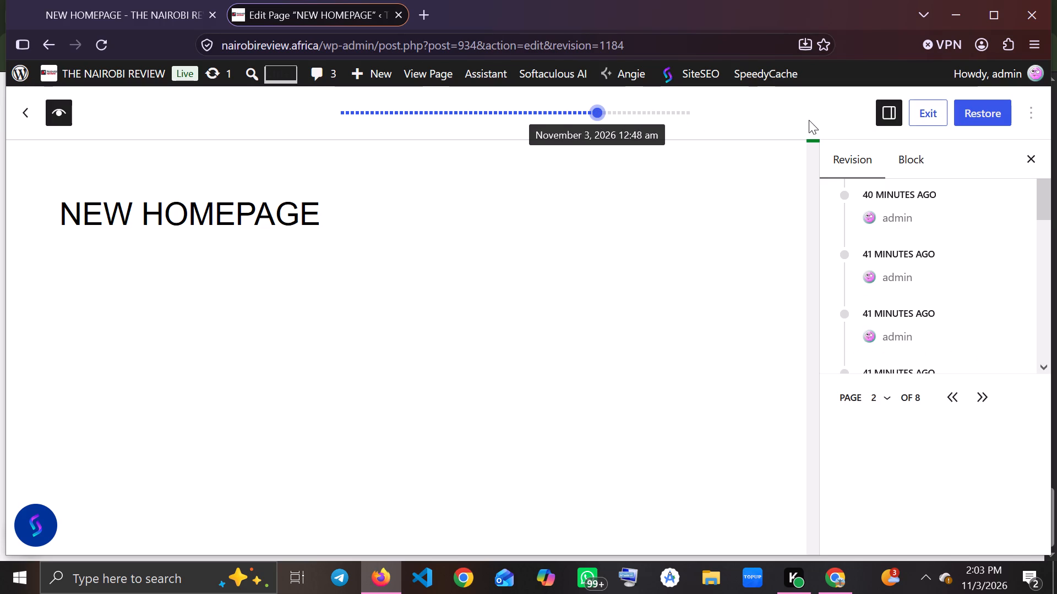
pyautogui.click(988, 110)
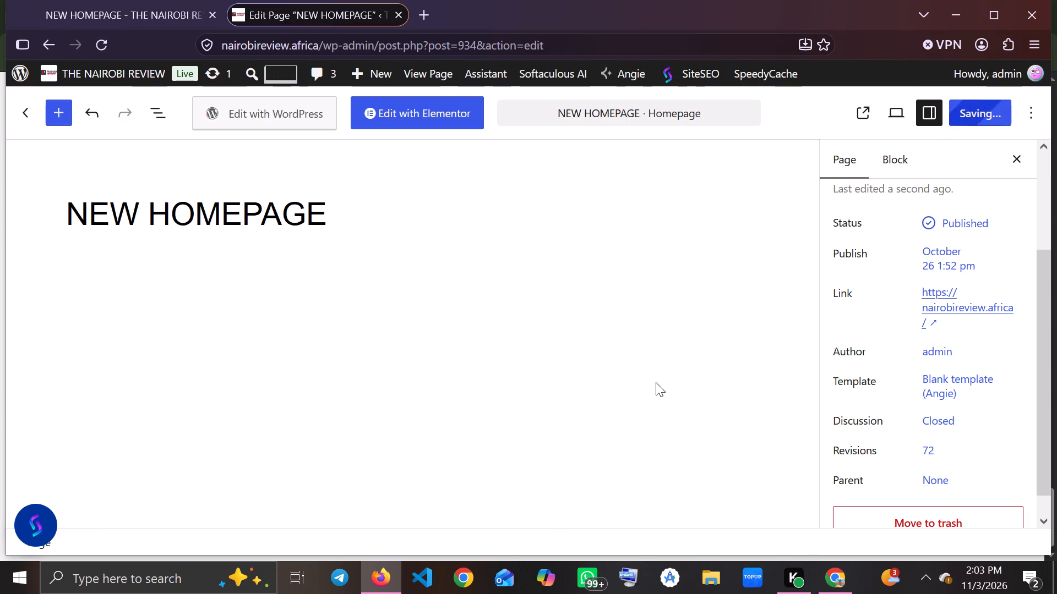
# View the updated live homepage, examine its sections down to the footer, and reload it.
pyautogui.scroll(-1, 656, 382)
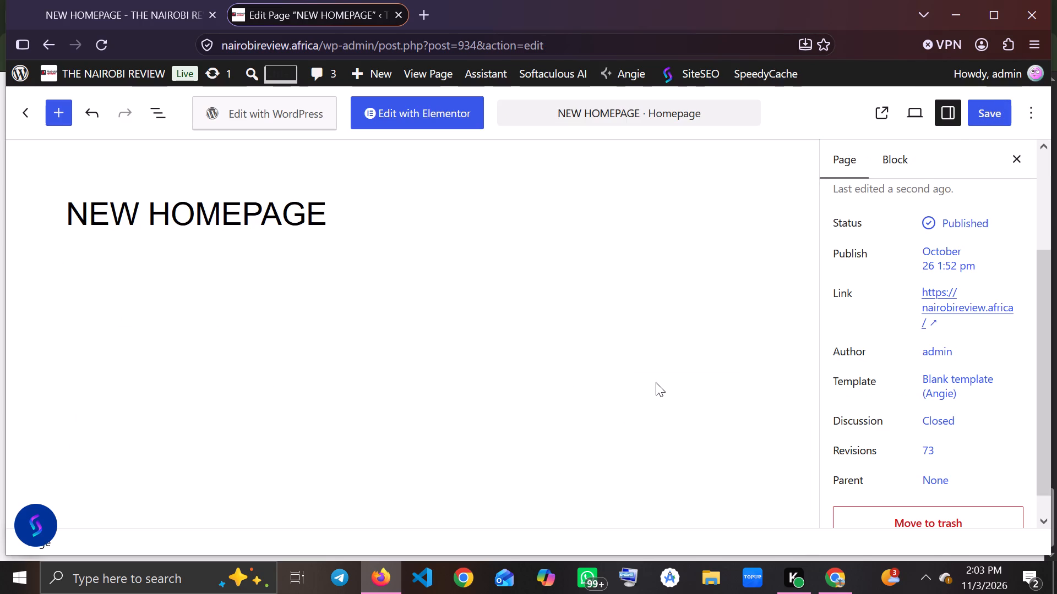
pyautogui.click(581, 463)
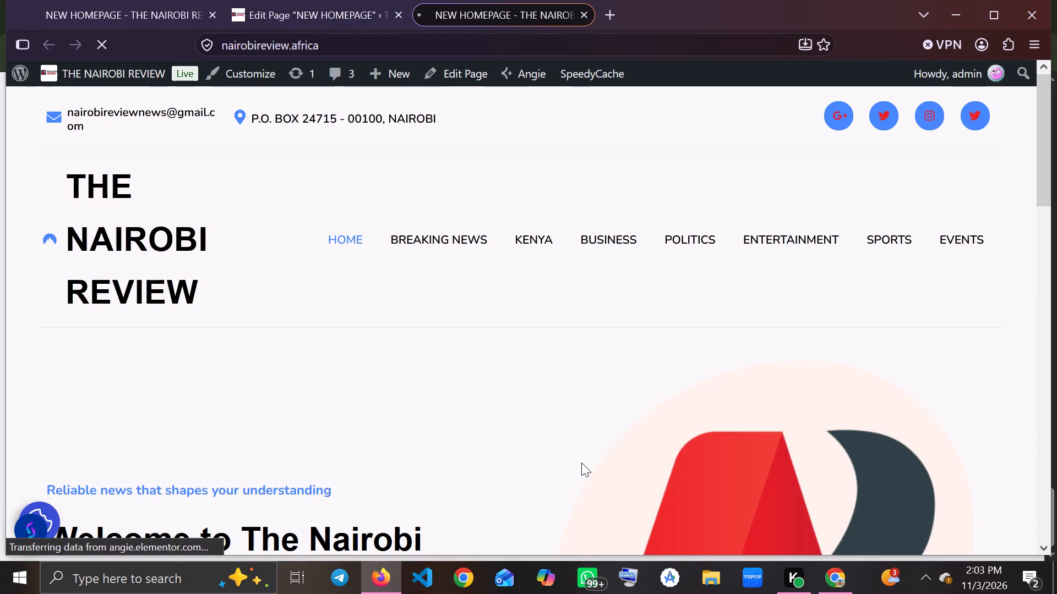
pyautogui.scroll(-8, 581, 463)
pyautogui.scroll(1, 581, 463)
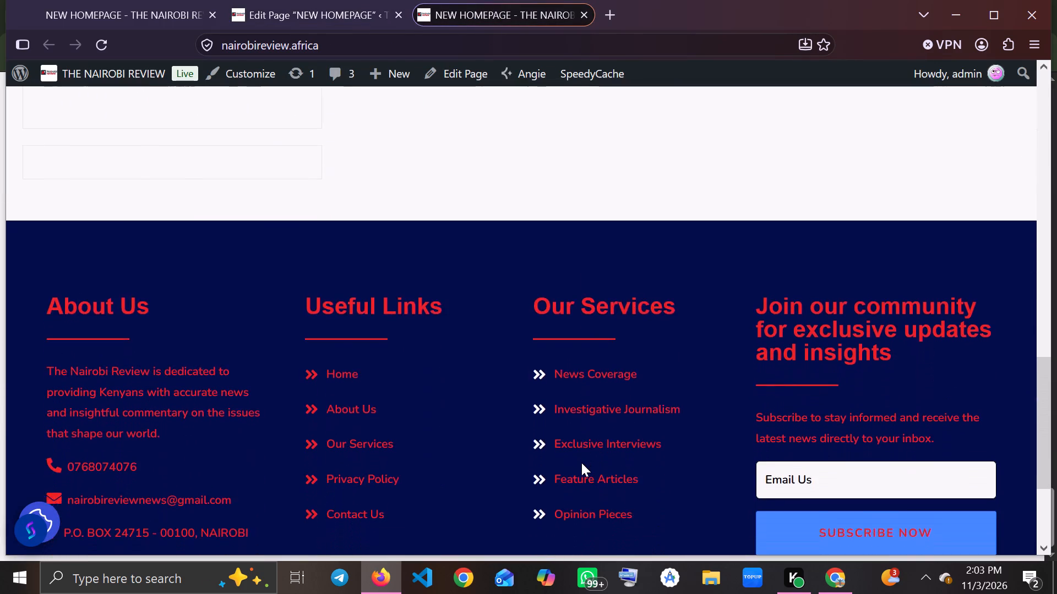
pyautogui.scroll(2, 581, 463)
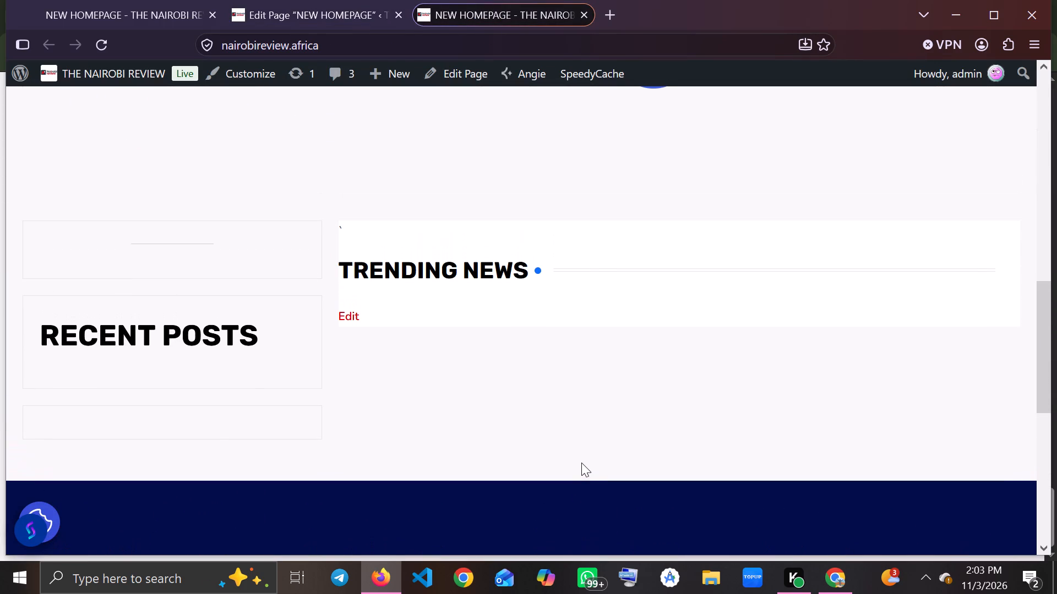
pyautogui.scroll(1, 581, 463)
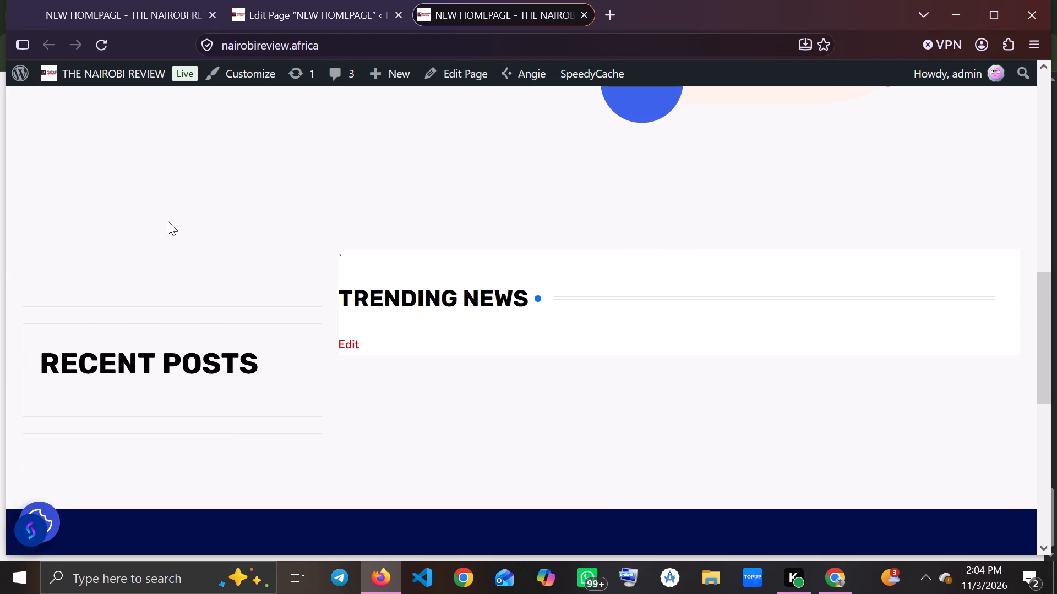
pyautogui.click(101, 42)
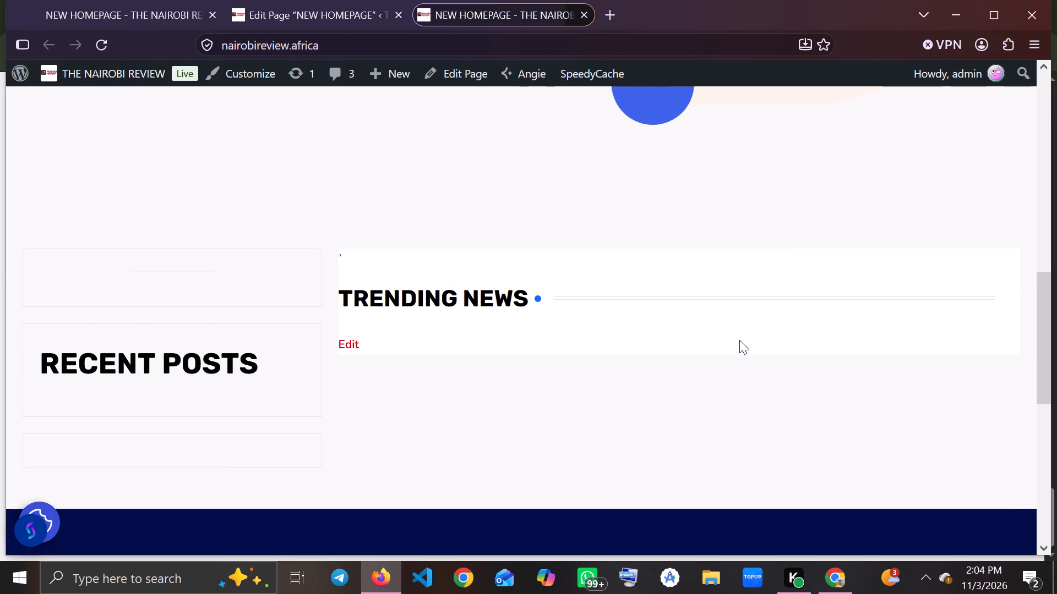
# Switch to Google Chrome, reload the homepage and examine it, then return to the page editor in Firefox.
pyautogui.click(832, 571)
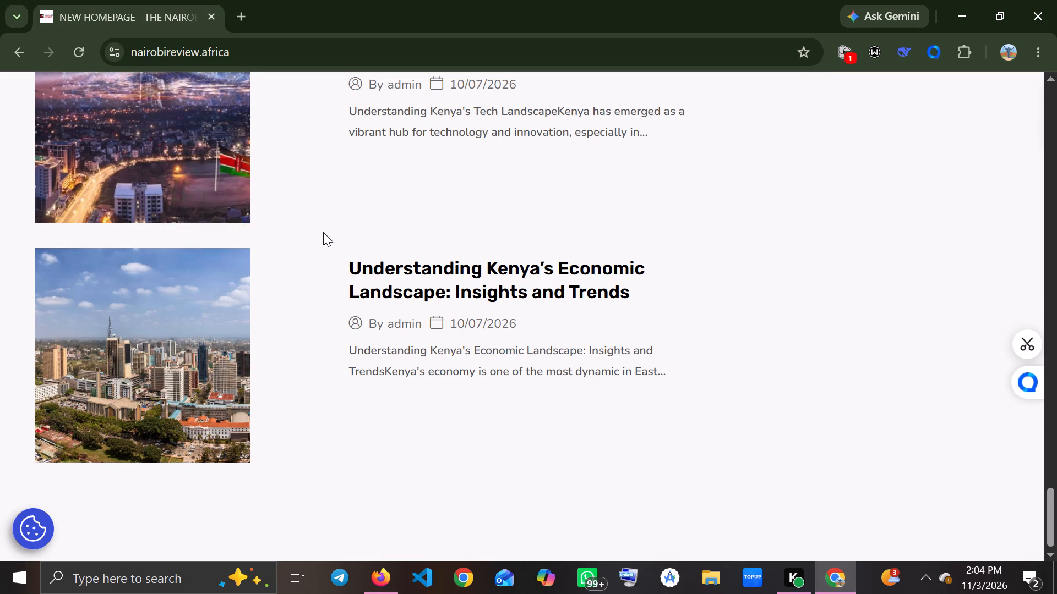
pyautogui.click(82, 56)
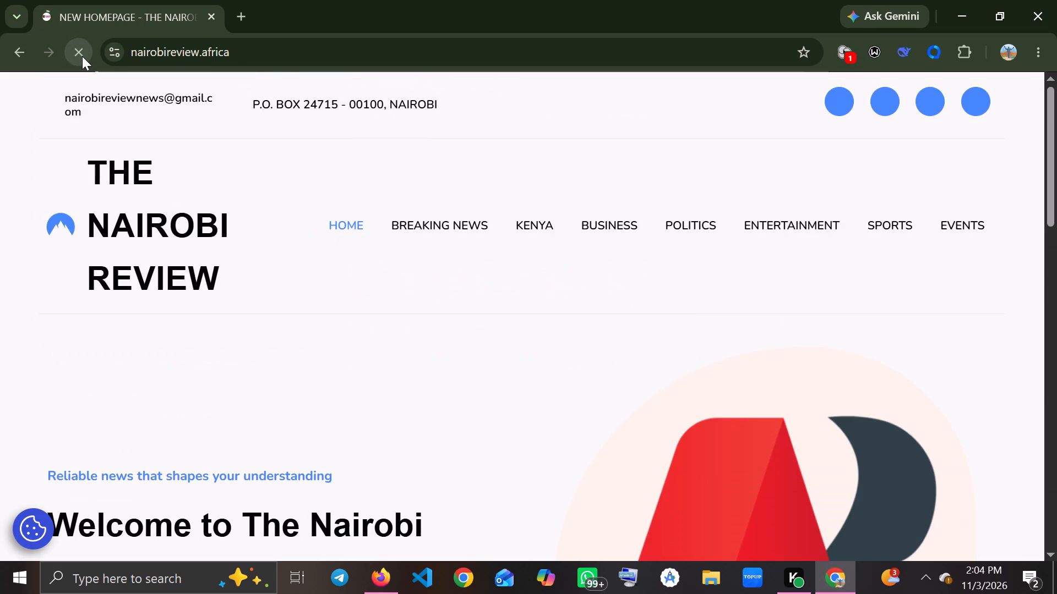
pyautogui.scroll(-11, 467, 293)
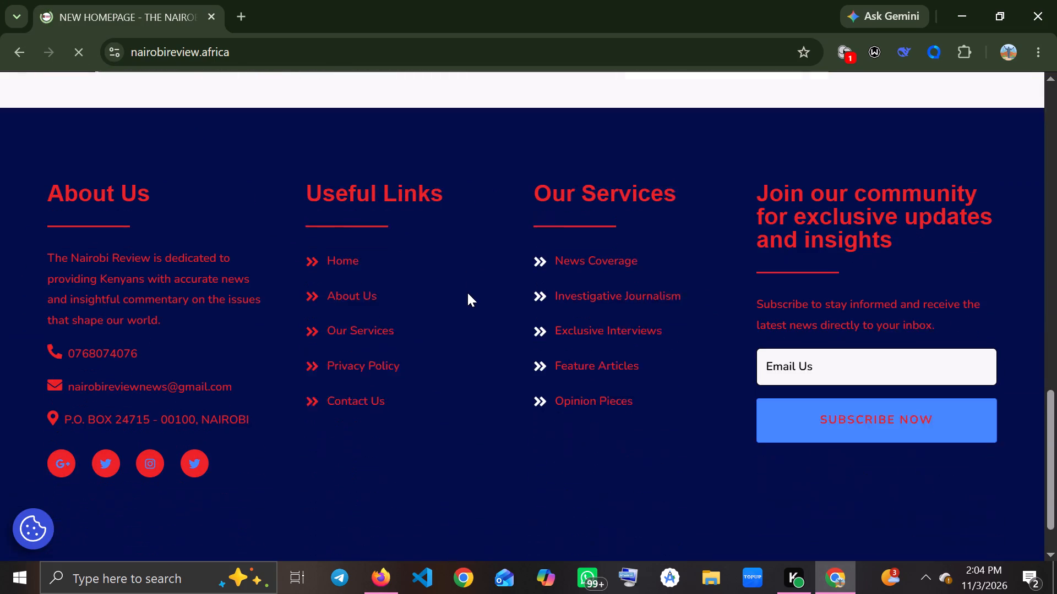
pyautogui.click(369, 588)
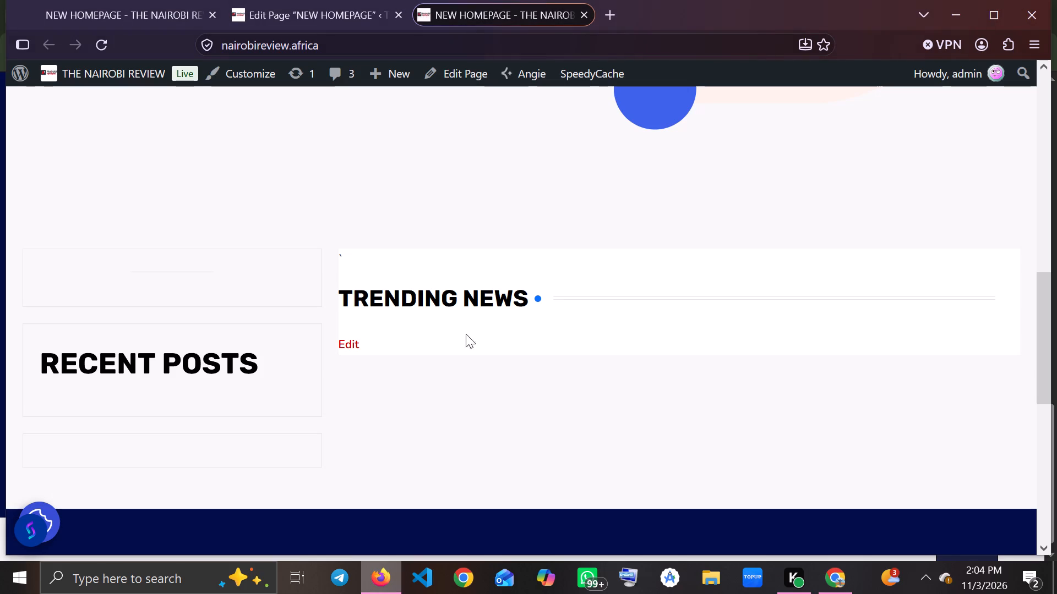
pyautogui.scroll(4, 537, 272)
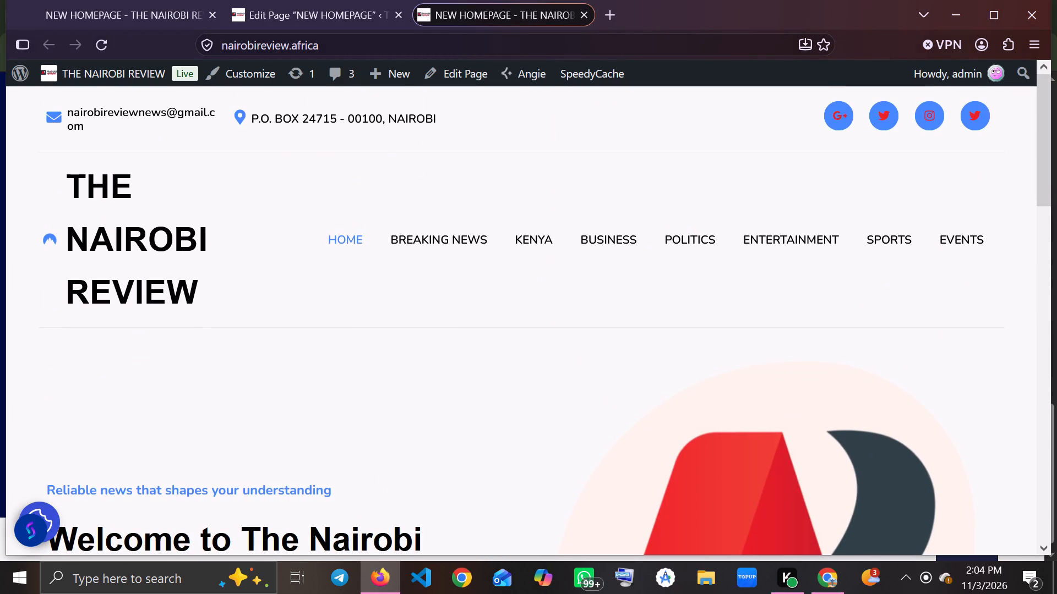
pyautogui.click(582, 15)
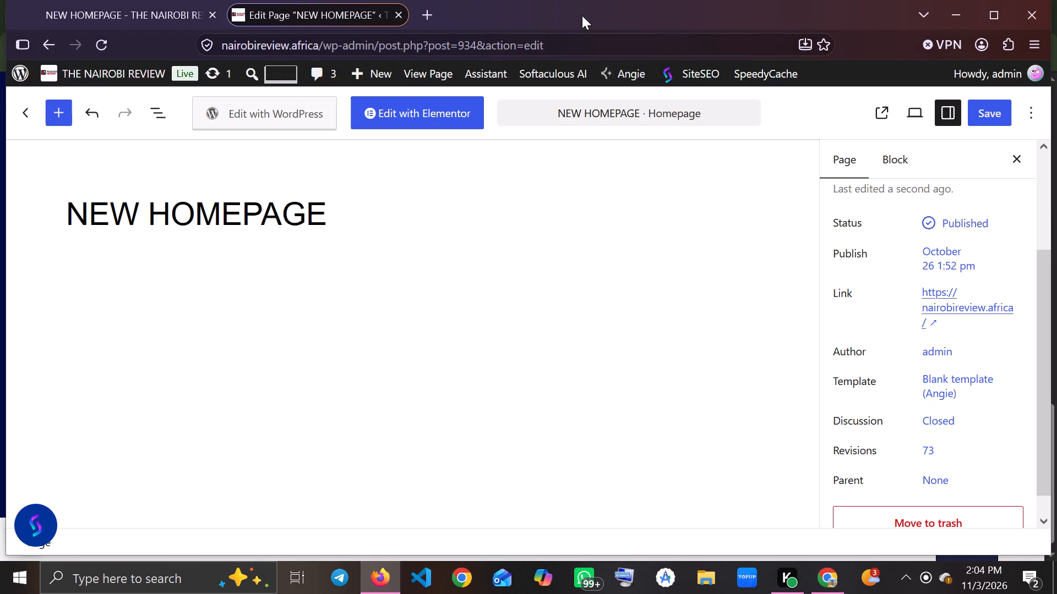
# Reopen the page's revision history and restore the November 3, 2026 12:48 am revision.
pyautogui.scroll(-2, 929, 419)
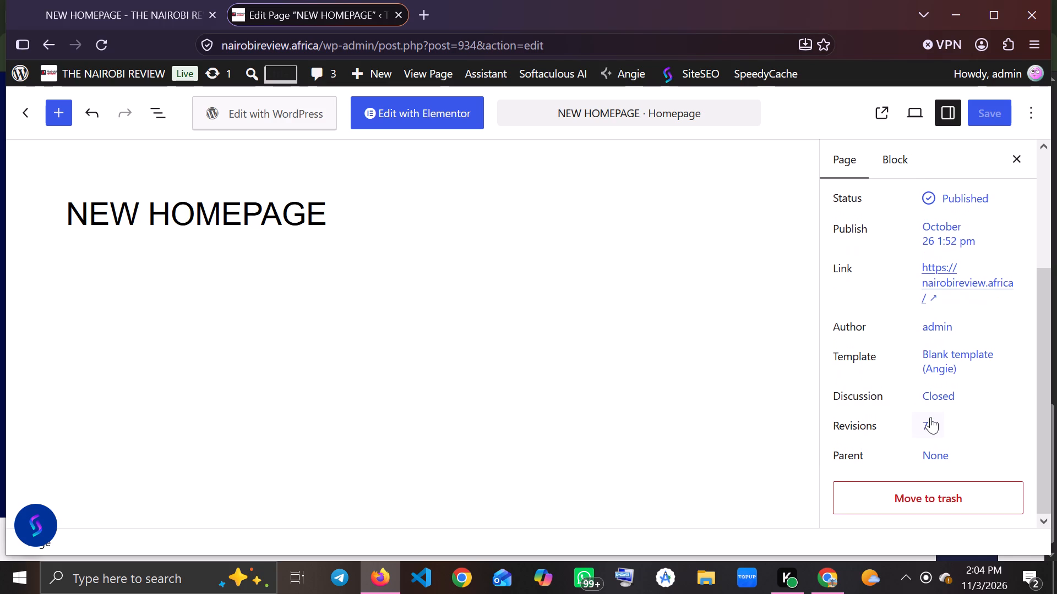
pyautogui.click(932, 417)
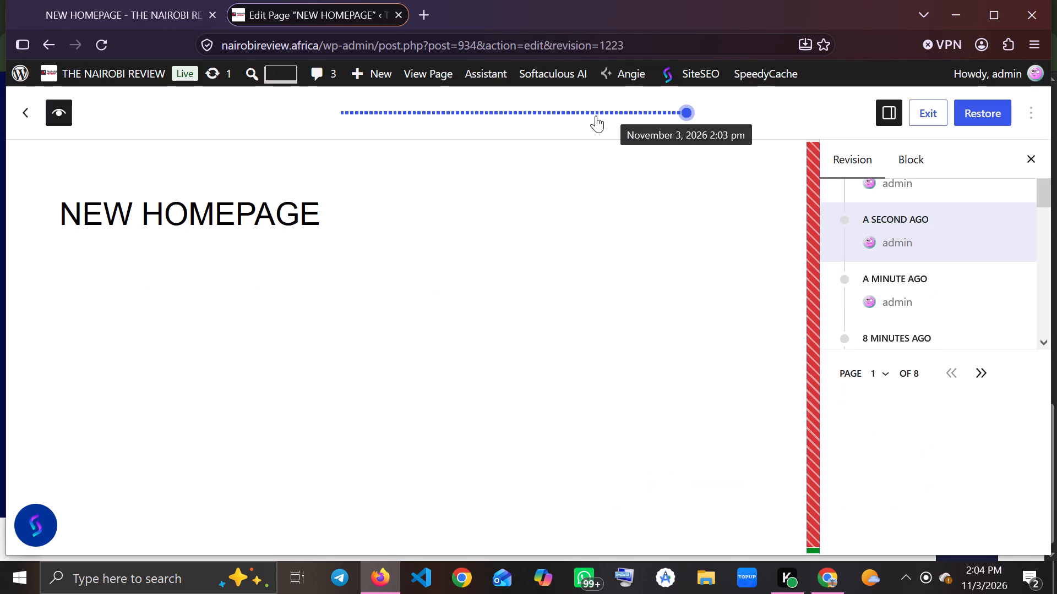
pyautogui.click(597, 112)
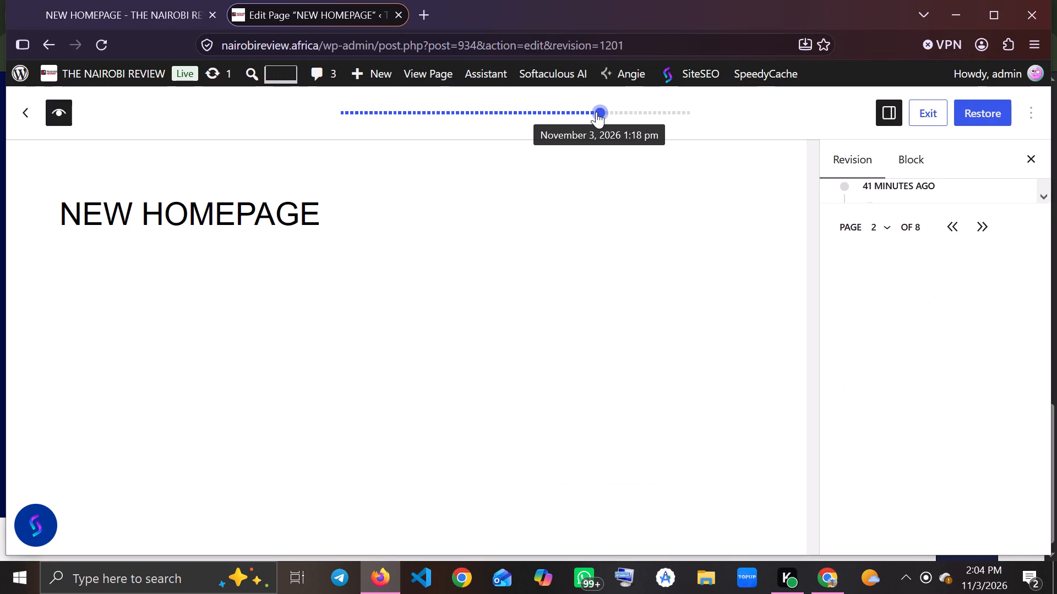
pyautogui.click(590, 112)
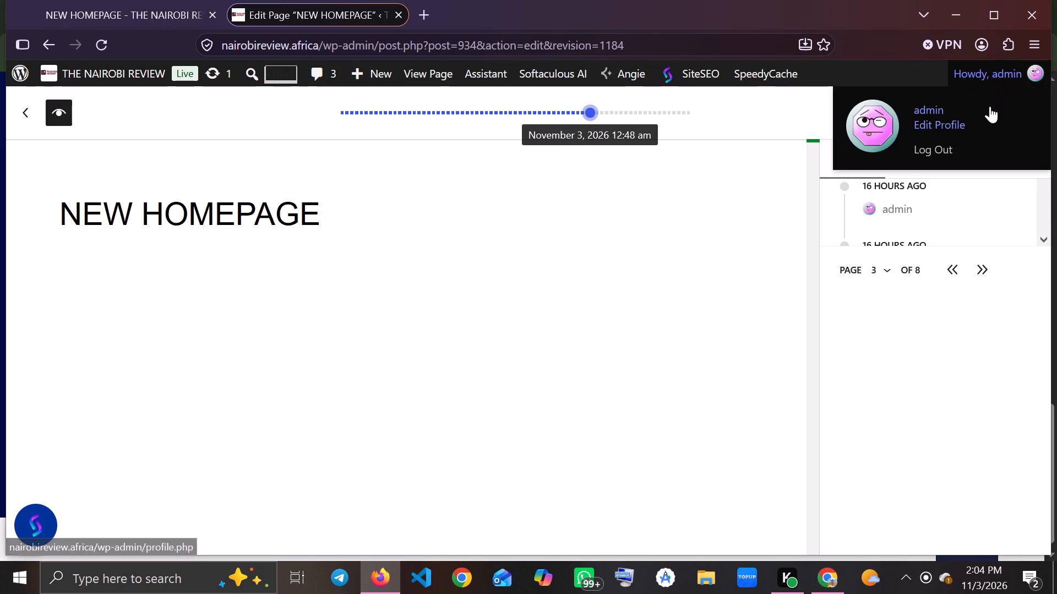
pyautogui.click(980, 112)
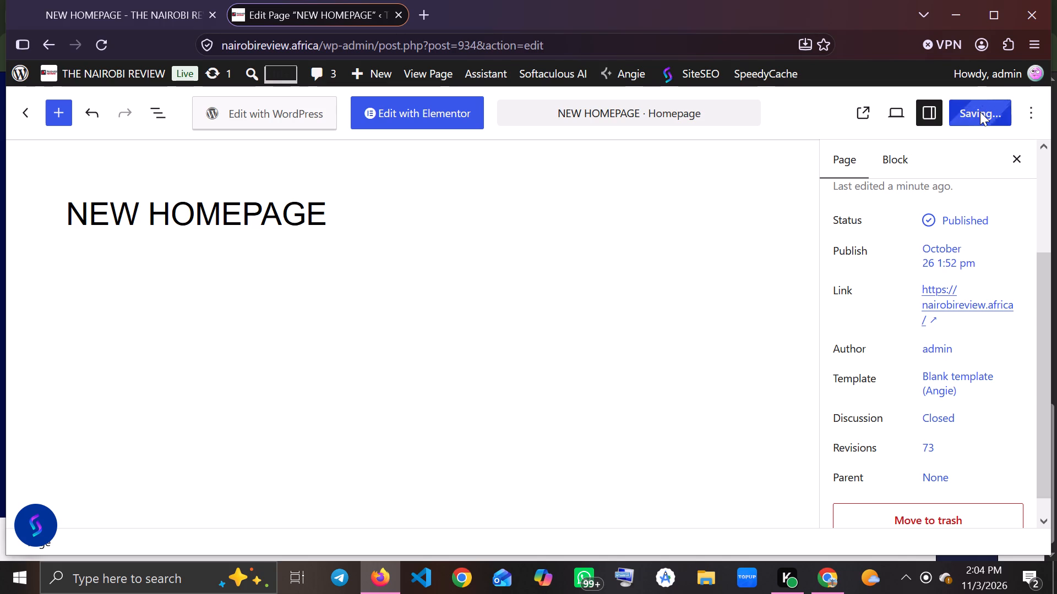
# Switch to Google Chrome, reload the live homepage and examine the sections above the footer.
pyautogui.click(821, 577)
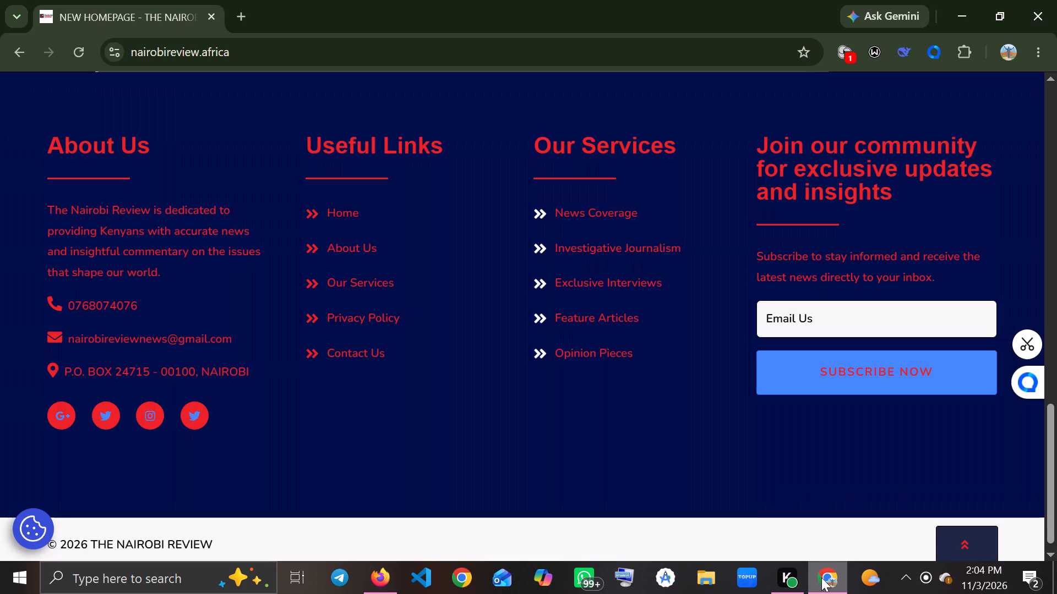
pyautogui.click(78, 57)
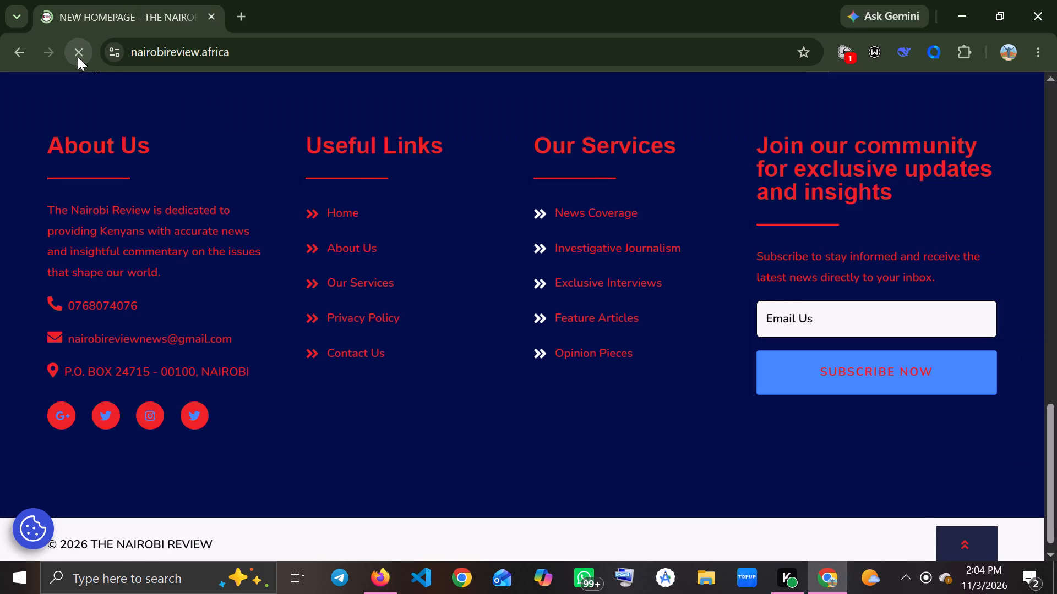
pyautogui.scroll(4, 385, 291)
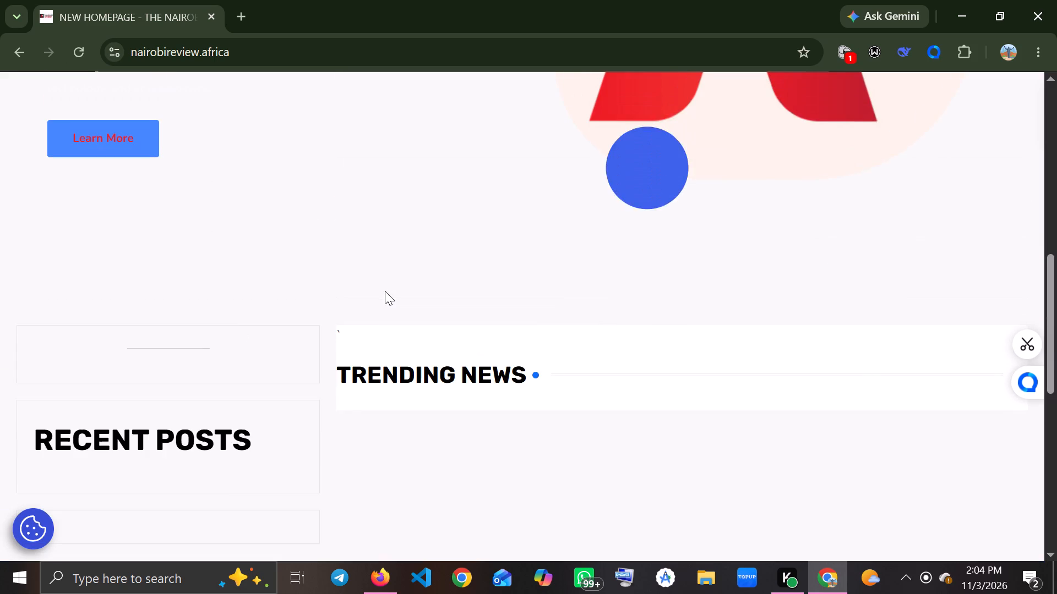
# Return to the page editor in Firefox and restore NEW HOMEPAGE to its November 2, 2026 9:42 pm revision.
pyautogui.click(384, 572)
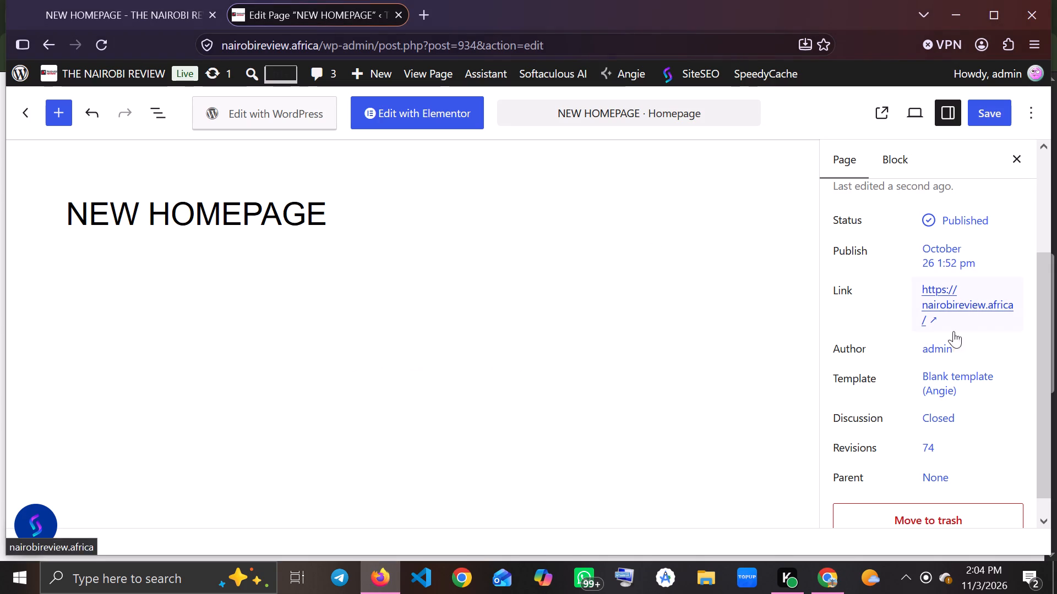
pyautogui.click(935, 448)
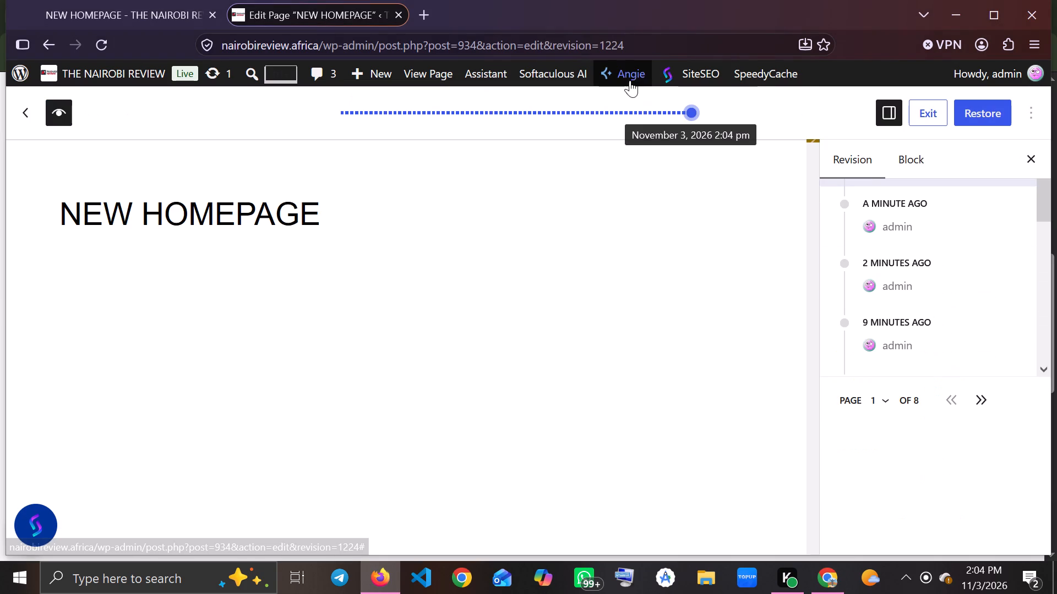
pyautogui.click(543, 113)
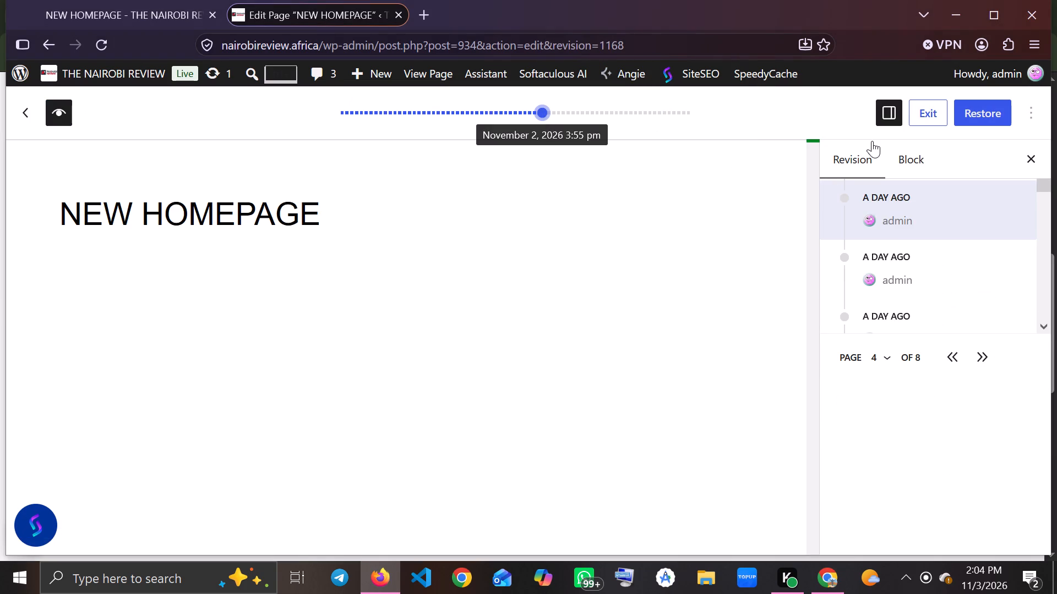
pyautogui.click(563, 111)
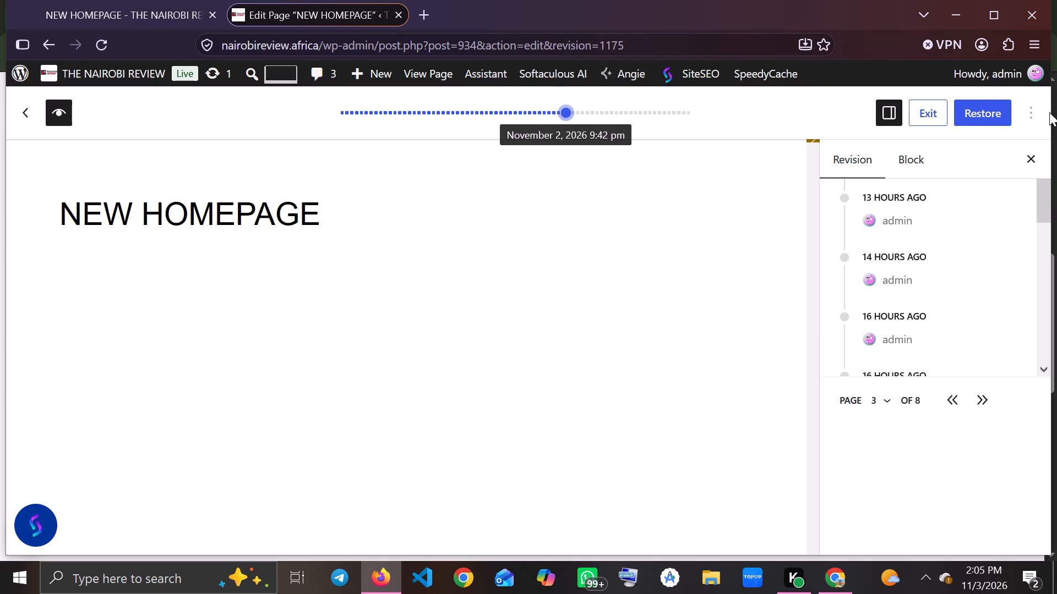
pyautogui.click(988, 109)
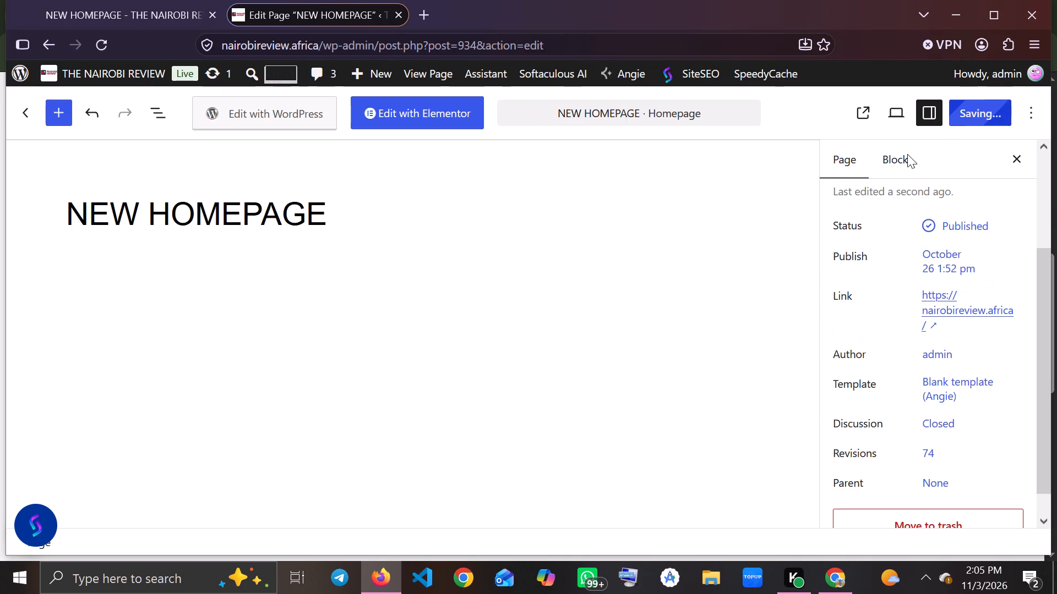
# View the updated live homepage and examine the Recent Posts area and the content beside it.
pyautogui.click(574, 464)
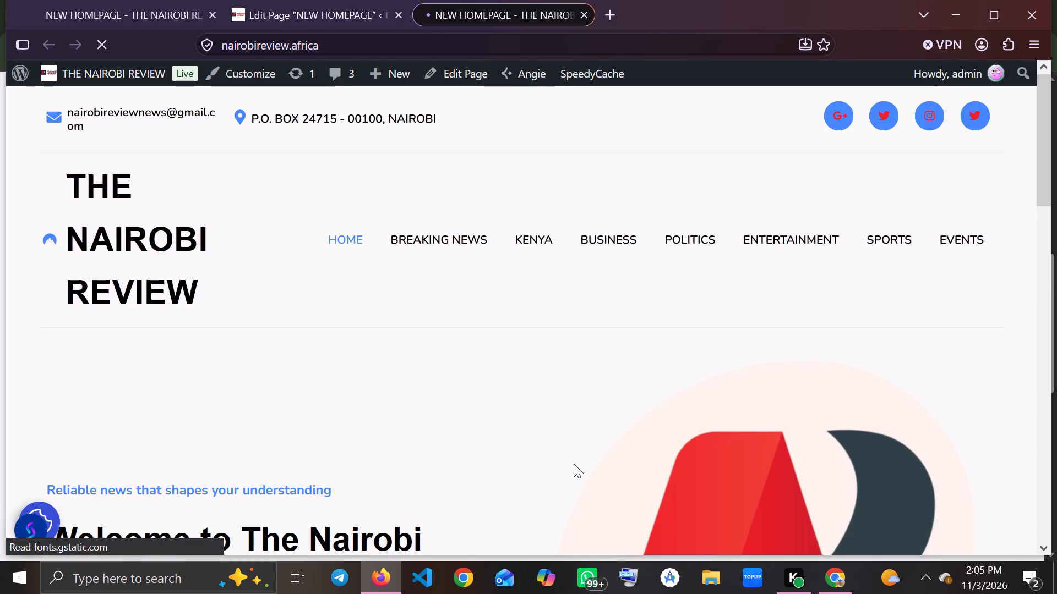
pyautogui.scroll(-6, 574, 464)
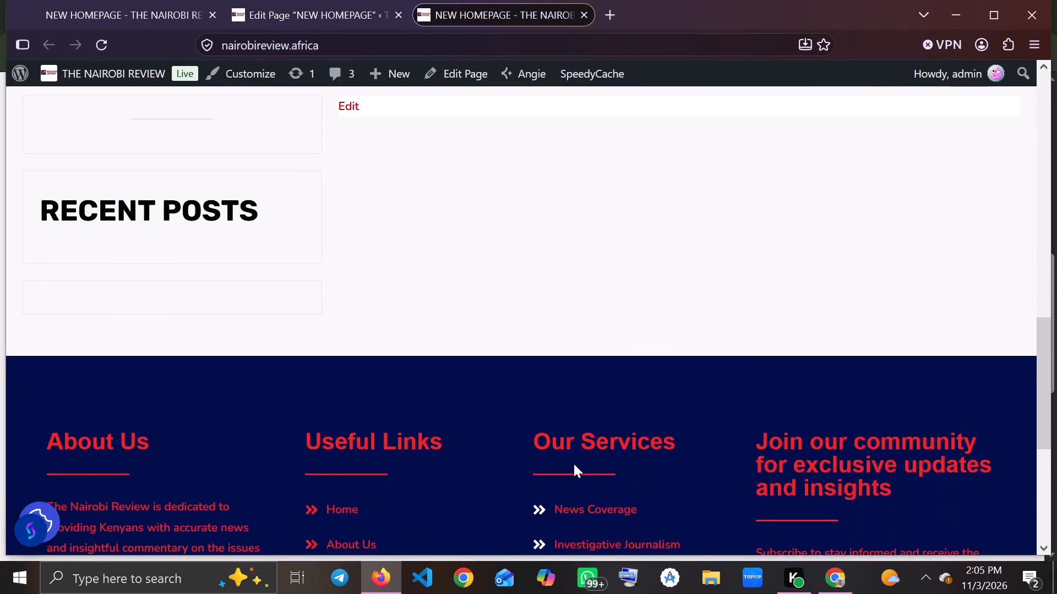
pyautogui.hscroll(1, 574, 464)
pyautogui.scroll(1, 574, 464)
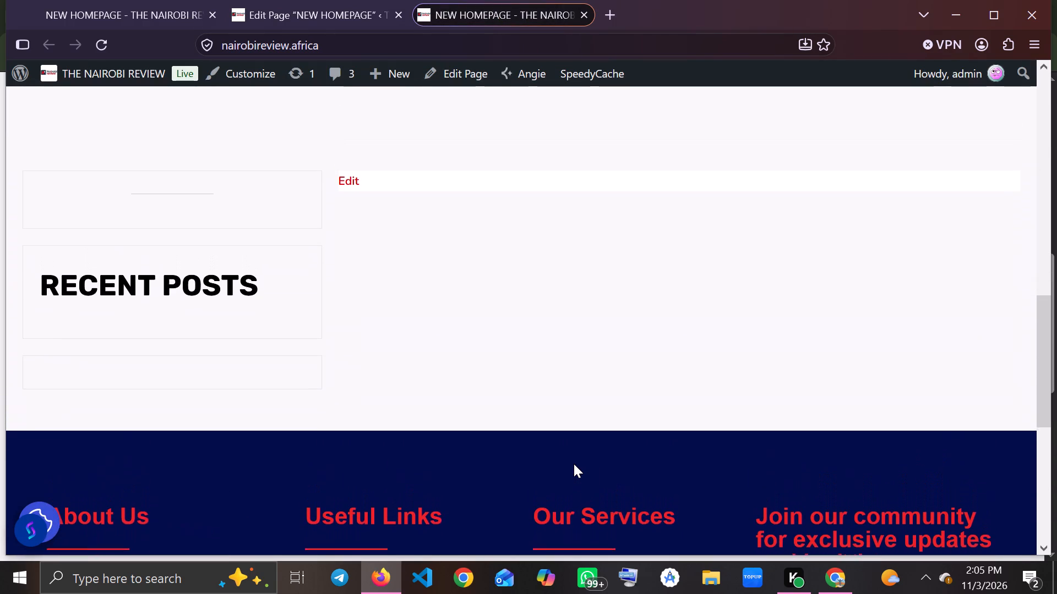
pyautogui.scroll(1, 574, 464)
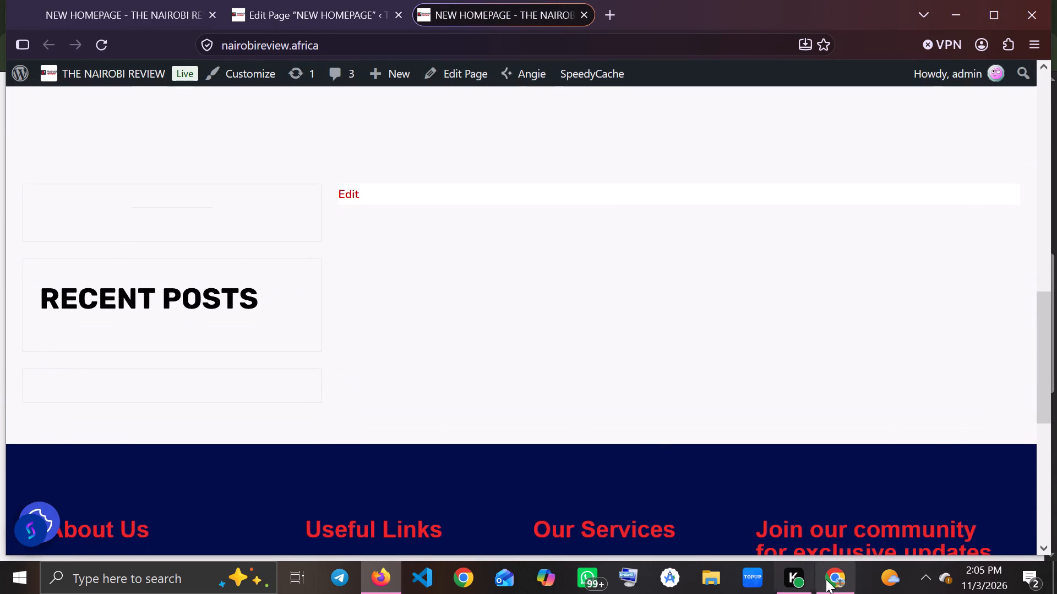
# Switch to Google Chrome, reload the homepage and examine its sections between the hero and the footer.
pyautogui.click(829, 579)
pyautogui.click(77, 48)
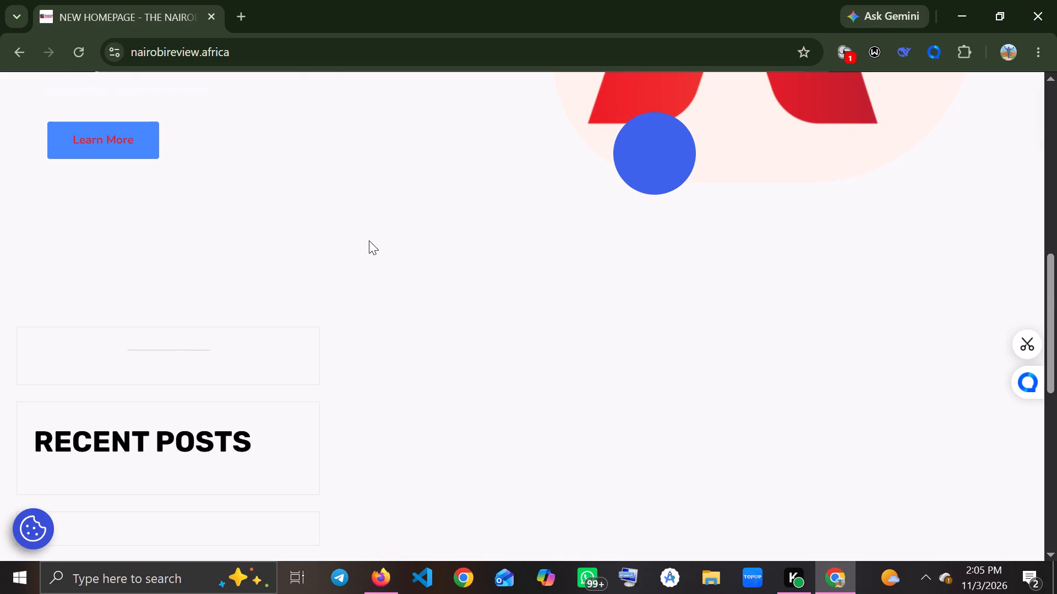
pyautogui.scroll(-2, 375, 198)
pyautogui.scroll(1, 375, 198)
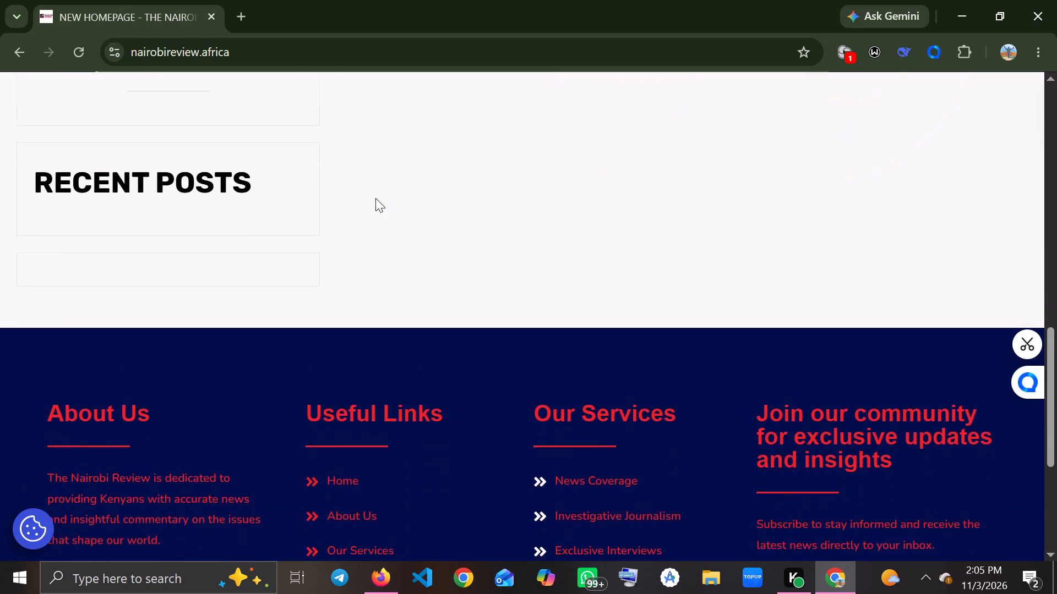
pyautogui.scroll(2, 375, 198)
pyautogui.scroll(-3, 375, 198)
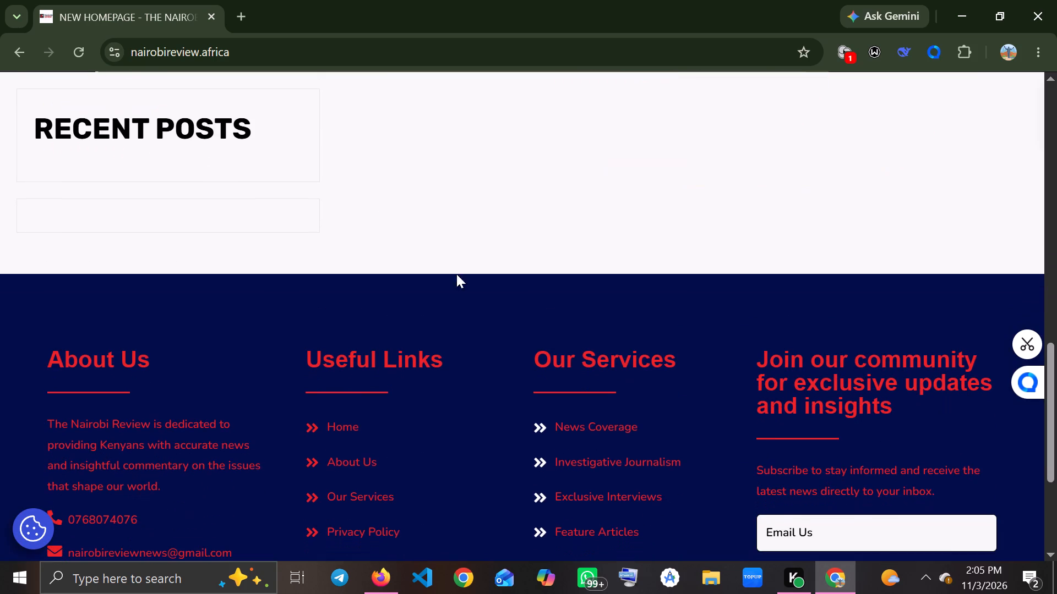
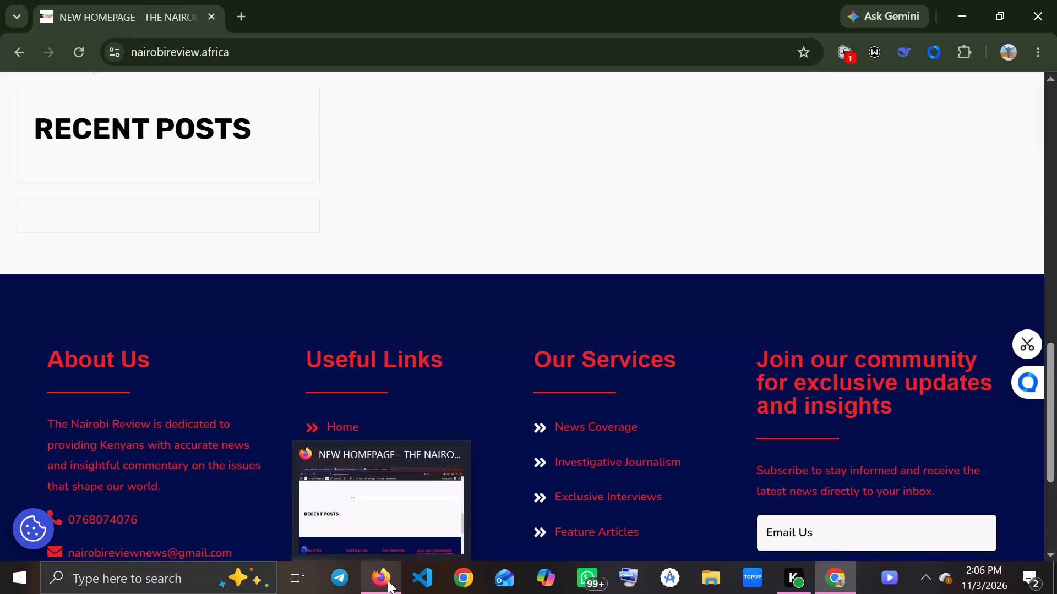
# Return to the page editor in Firefox and examine NEW HOMEPAGE's November 3, 2026 revisions from 3:05 am to 1:23 pm.
pyautogui.click(388, 580)
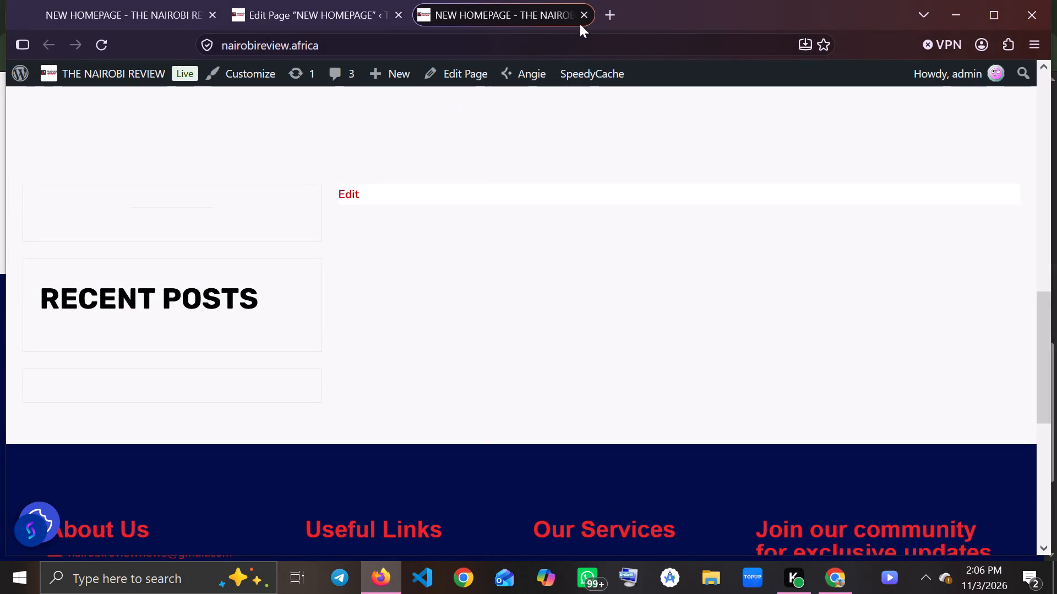
pyautogui.click(587, 17)
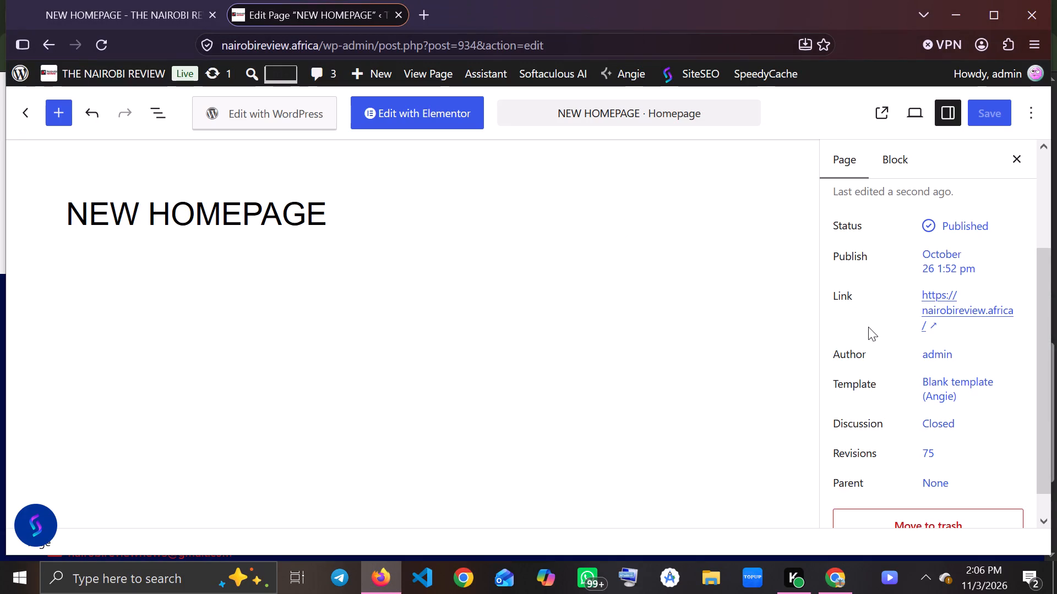
pyautogui.scroll(-2, 868, 327)
pyautogui.click(929, 422)
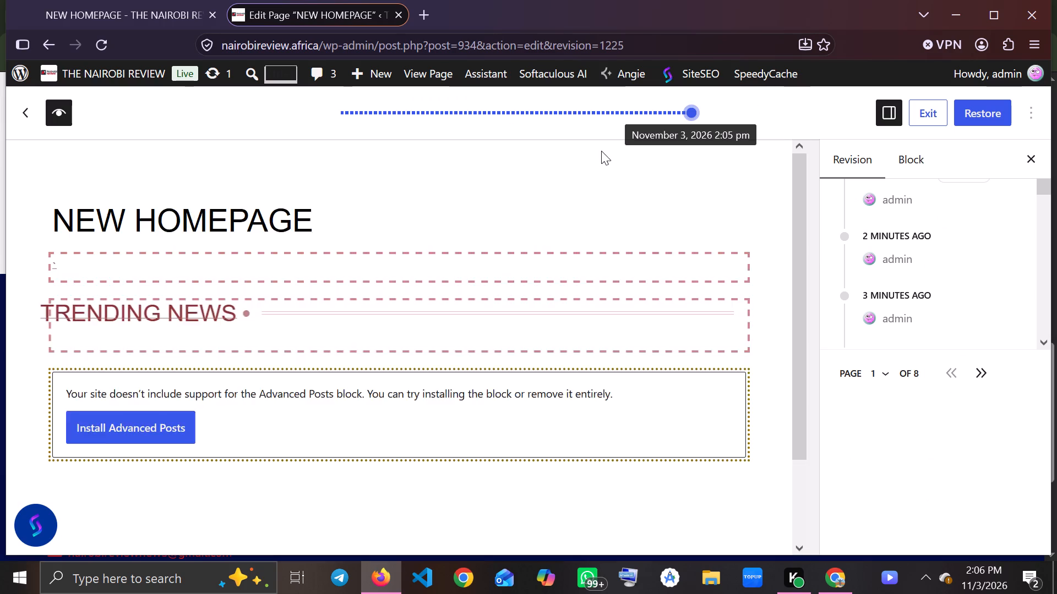
pyautogui.click(592, 113)
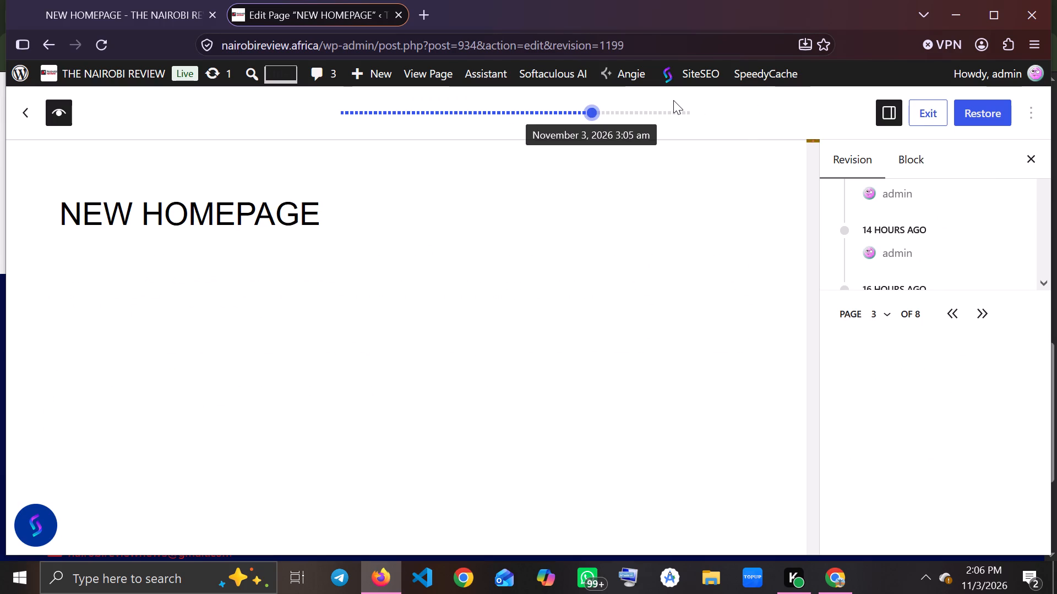
pyautogui.click(605, 111)
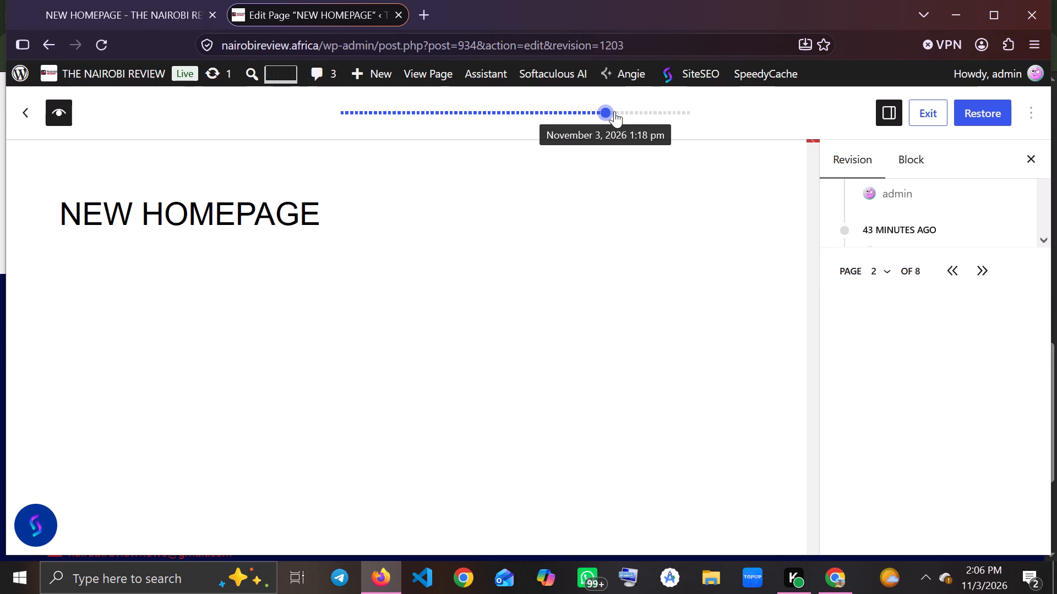
pyautogui.click(615, 111)
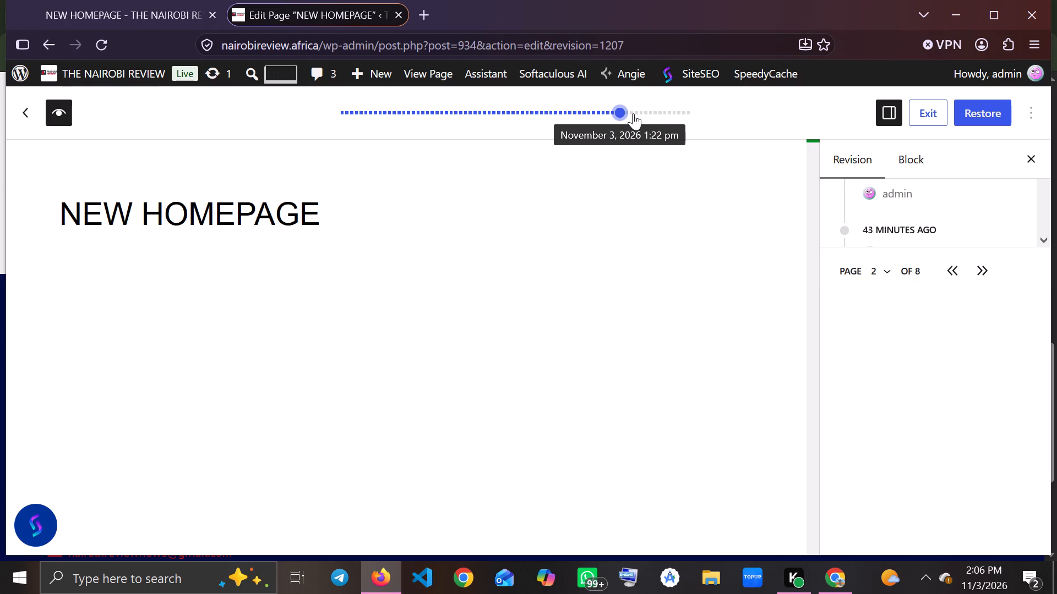
pyautogui.click(633, 113)
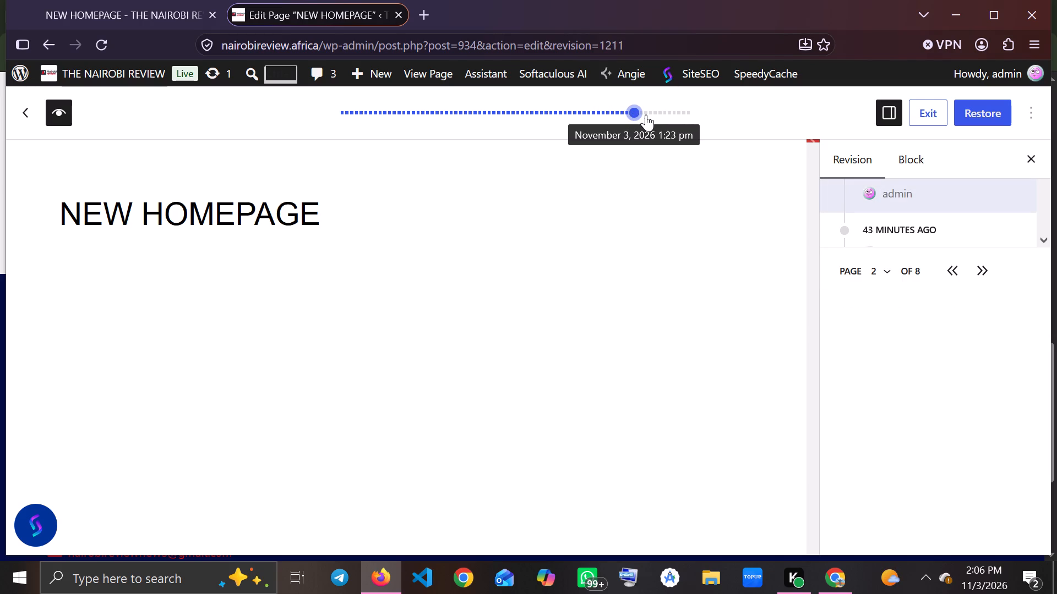
pyautogui.click(646, 114)
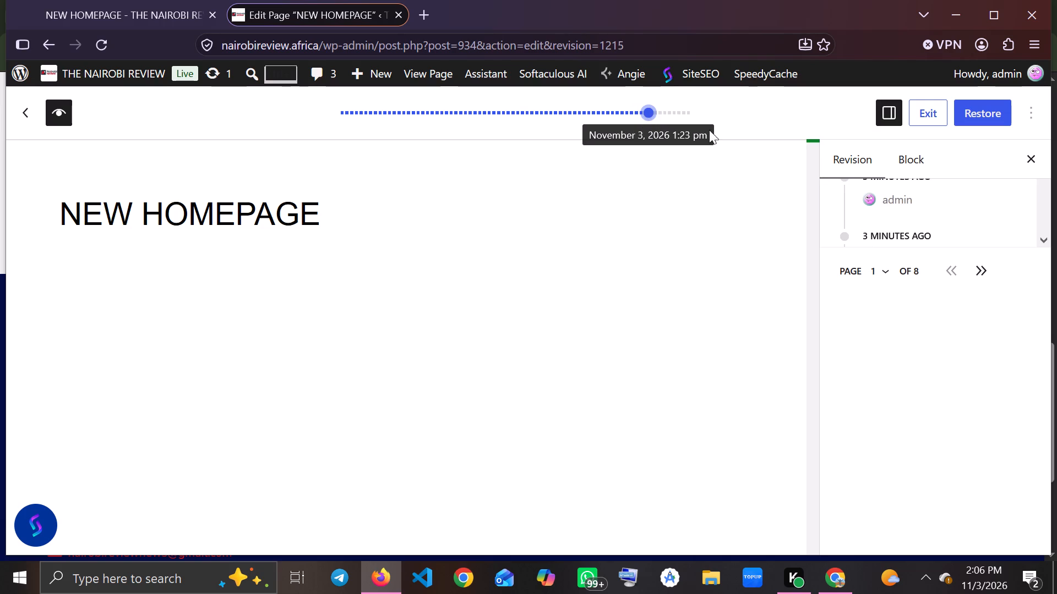
# Browse revision history pages 2 and 3 and restore the revision listed just before the 14-hours-ago entry on page 3.
pyautogui.click(988, 270)
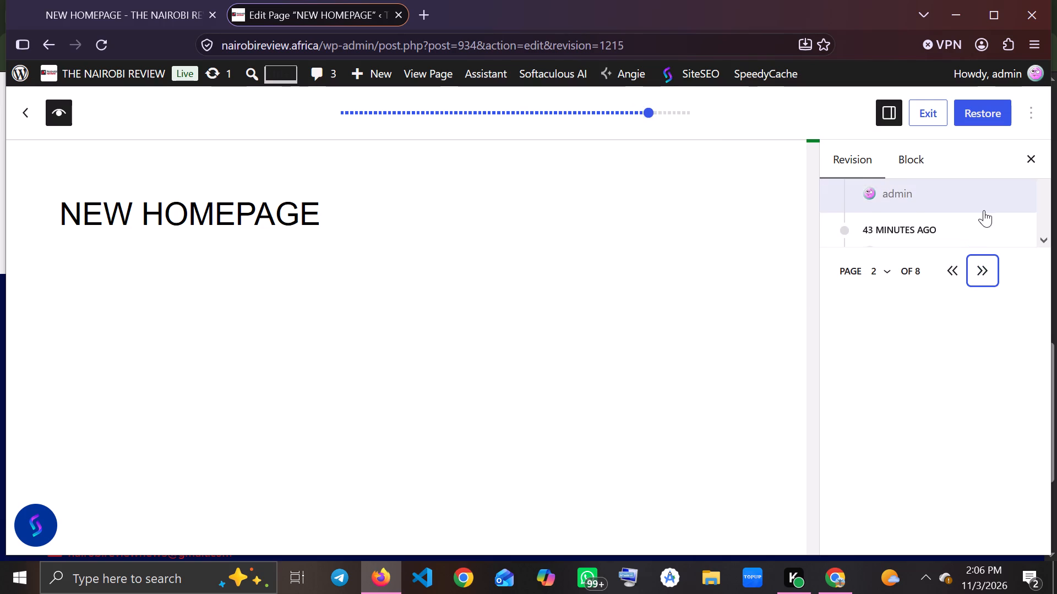
pyautogui.scroll(-5, 984, 210)
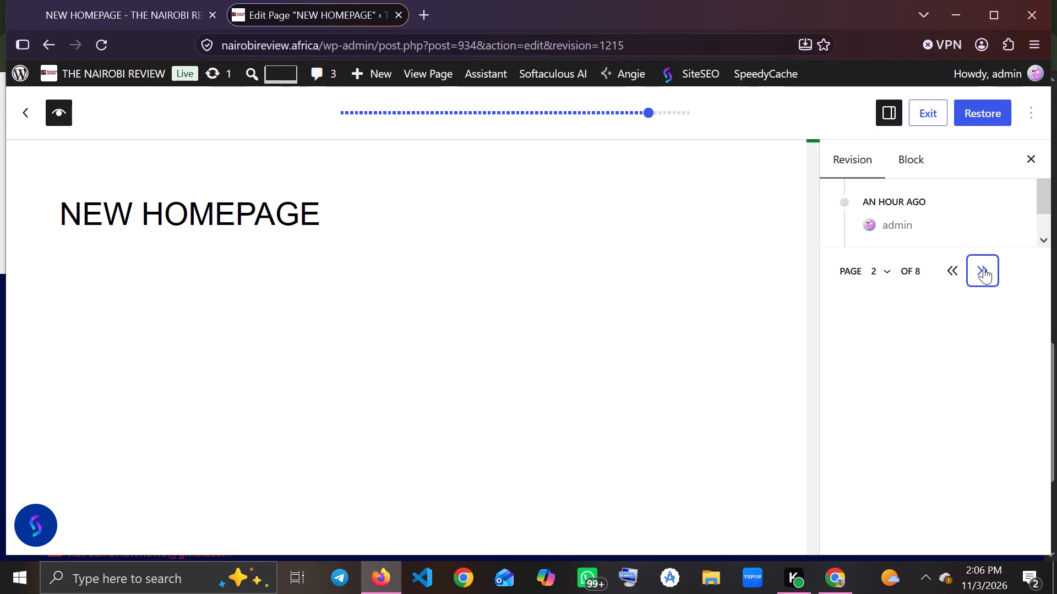
pyautogui.click(984, 267)
pyautogui.scroll(1, 957, 200)
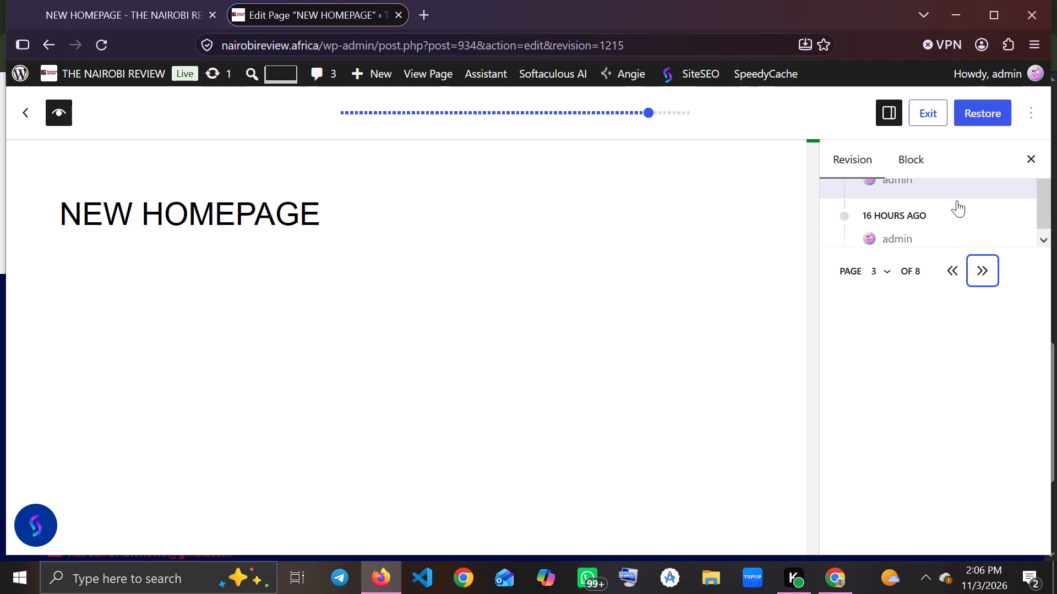
pyautogui.scroll(4, 957, 200)
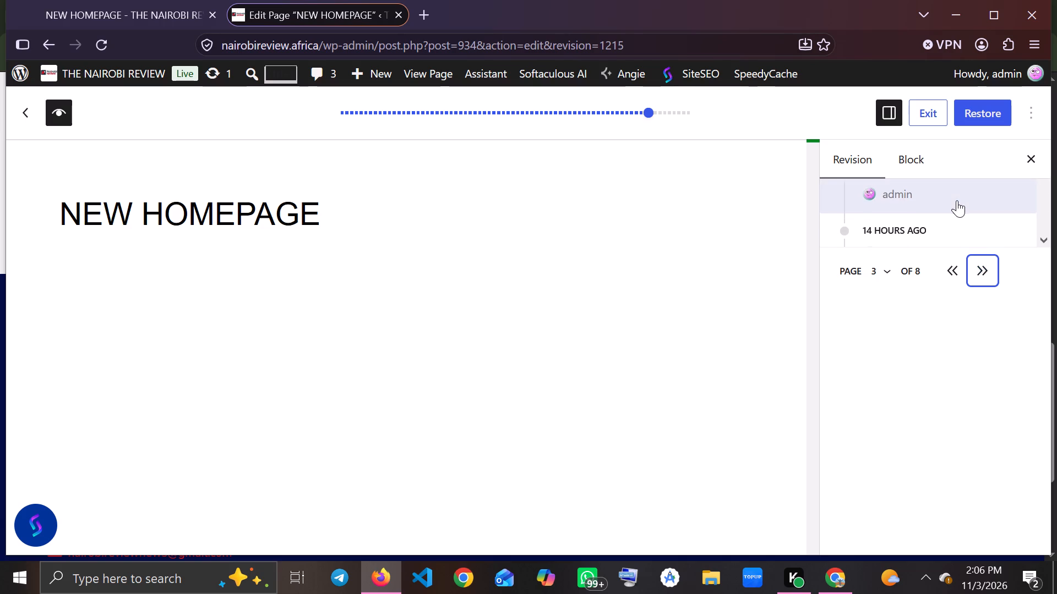
pyautogui.scroll(1, 957, 200)
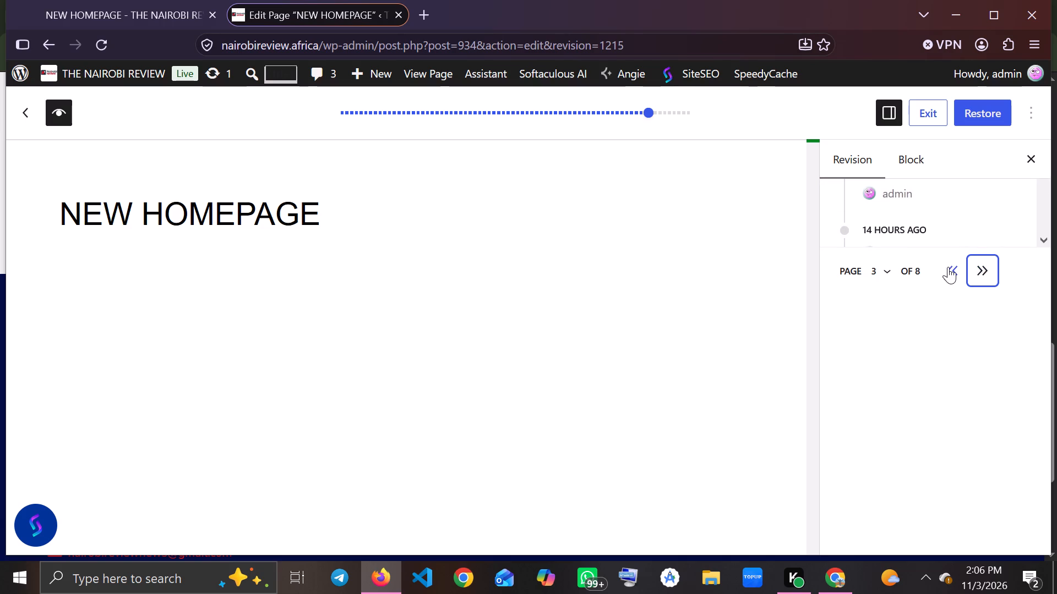
pyautogui.click(948, 267)
pyautogui.scroll(-3, 941, 212)
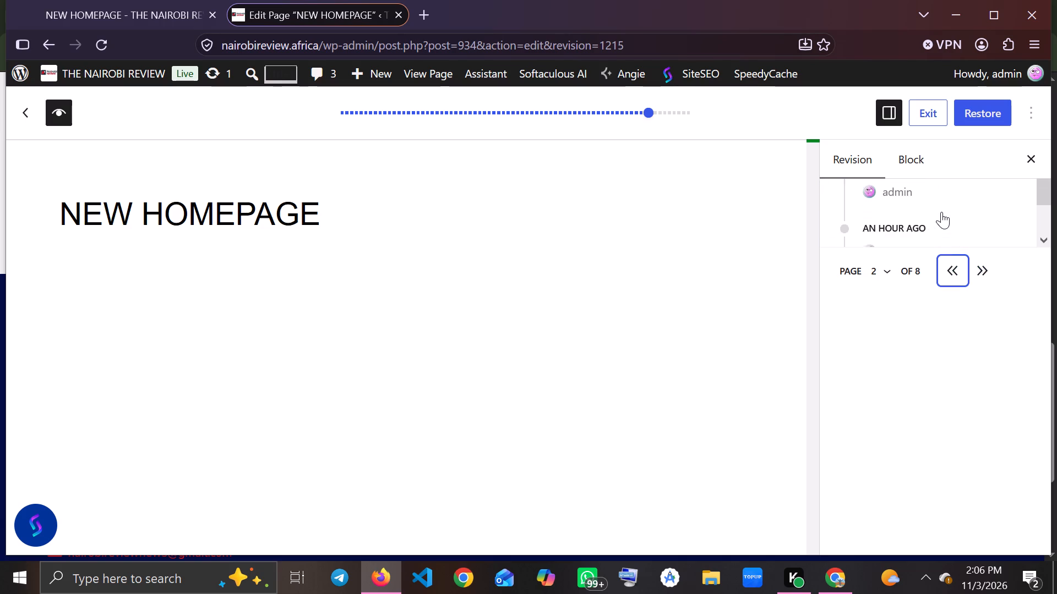
pyautogui.scroll(-3, 941, 212)
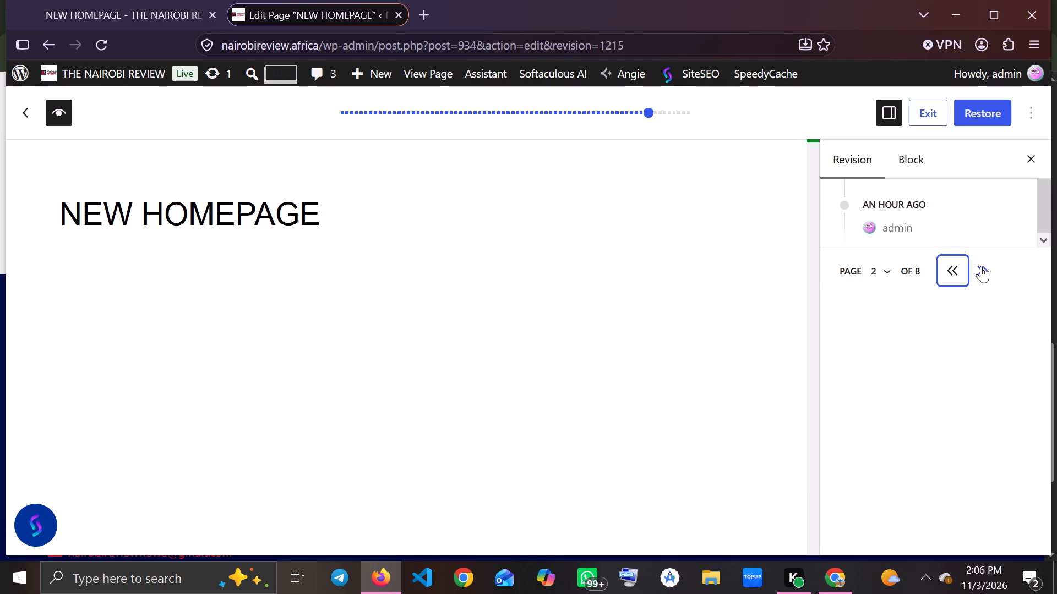
pyautogui.click(981, 266)
pyautogui.scroll(4, 928, 211)
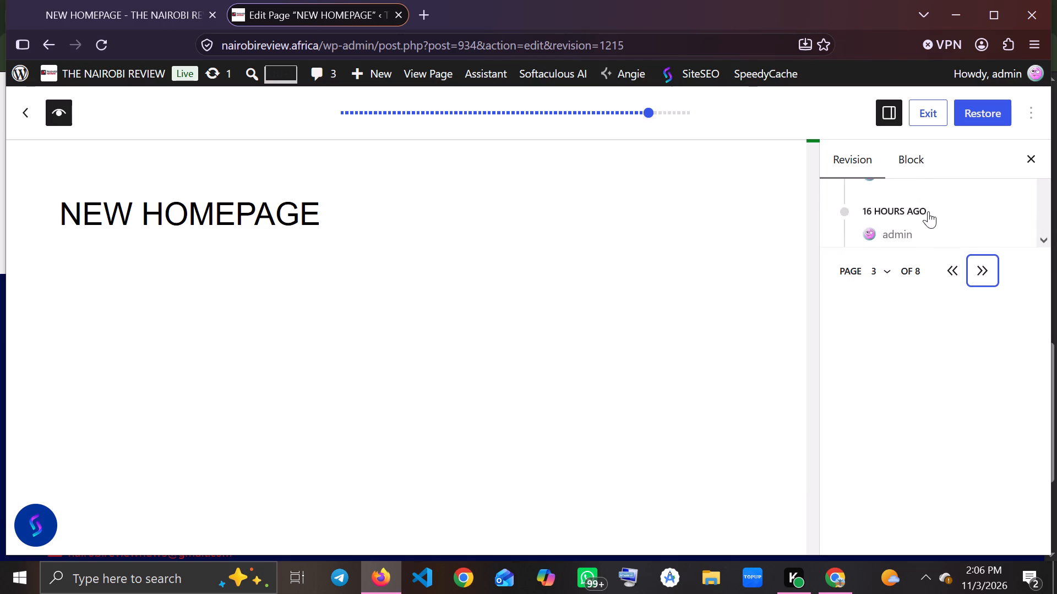
pyautogui.scroll(5, 928, 211)
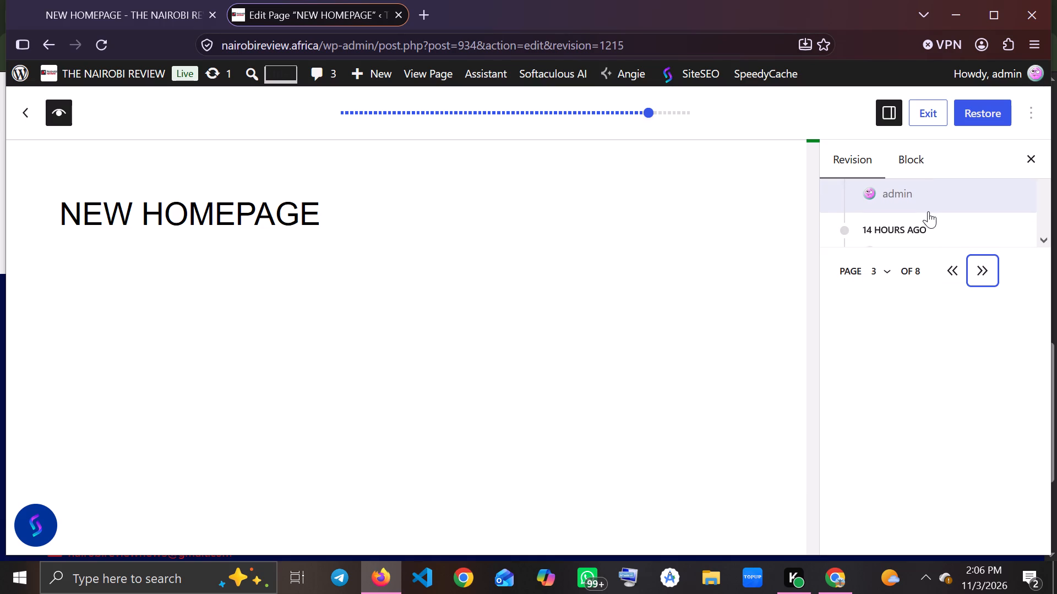
pyautogui.click(925, 193)
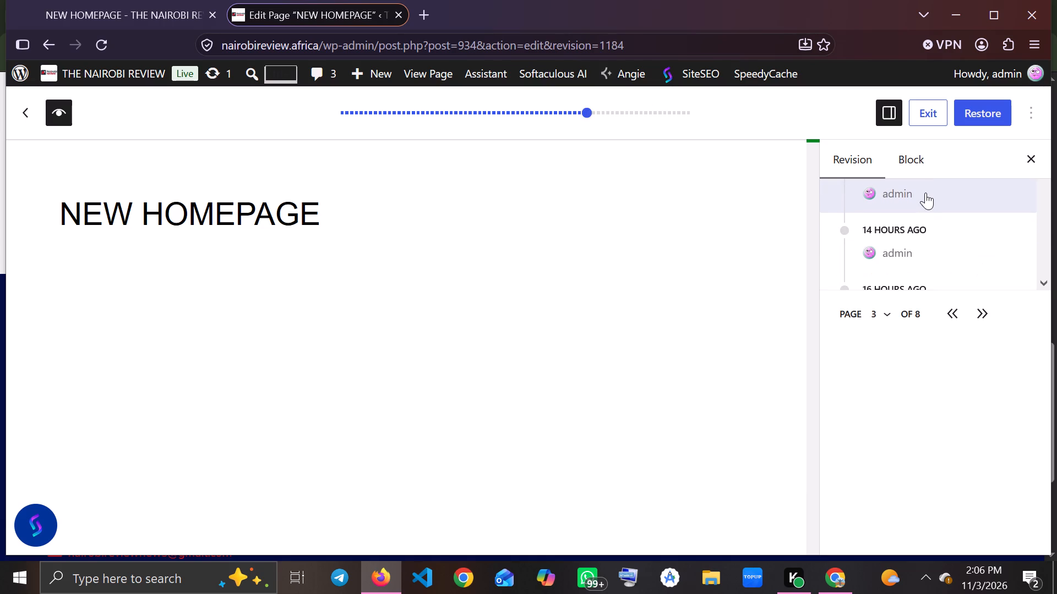
pyautogui.click(985, 112)
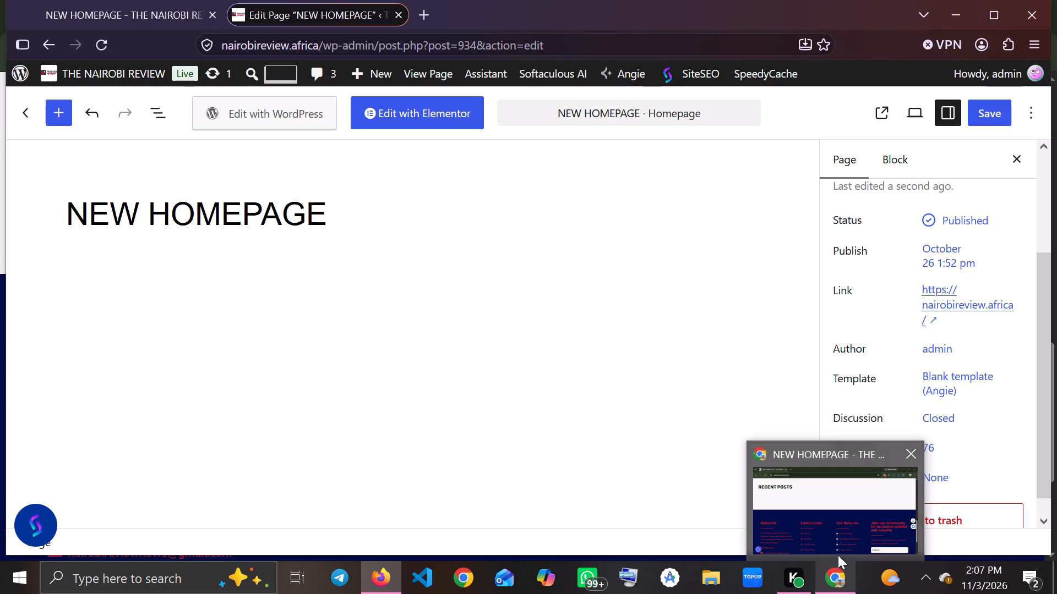
# Switch to Google Chrome, reload the live homepage and examine the sections between the hero and the footer.
pyautogui.click(825, 568)
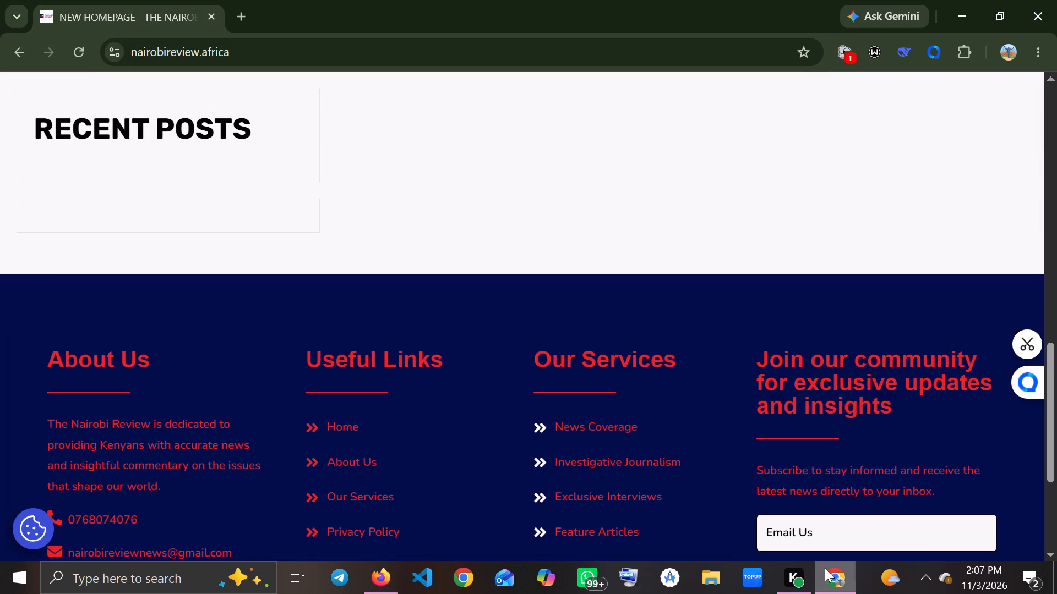
pyautogui.click(84, 49)
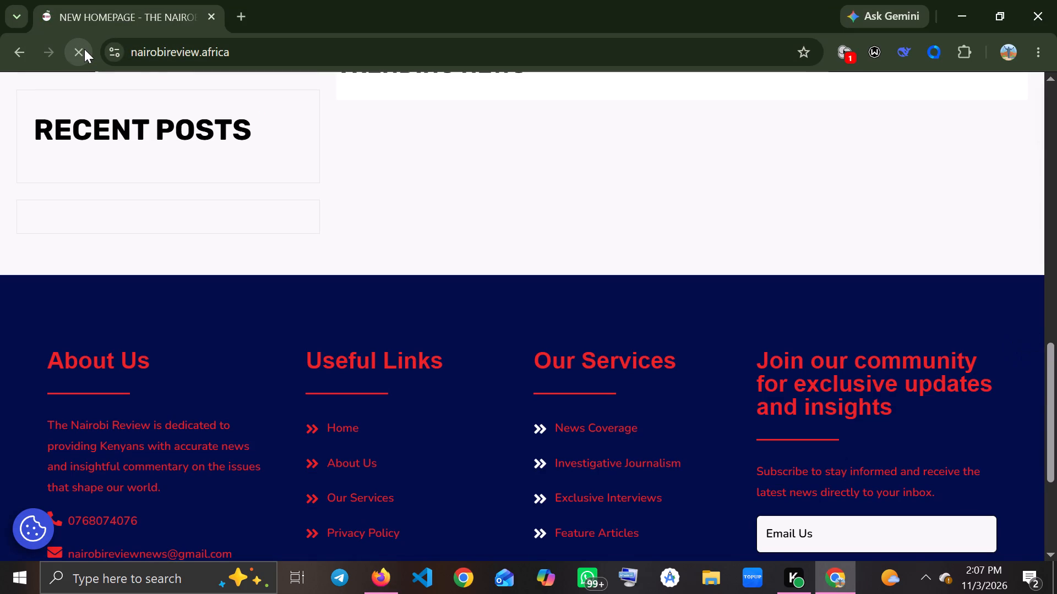
pyautogui.scroll(3, 319, 207)
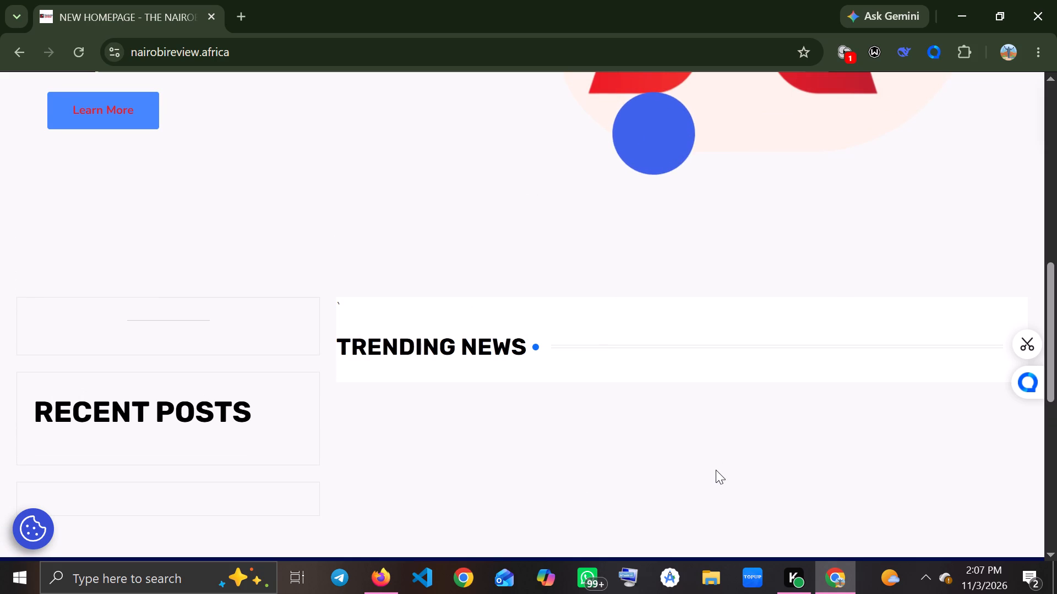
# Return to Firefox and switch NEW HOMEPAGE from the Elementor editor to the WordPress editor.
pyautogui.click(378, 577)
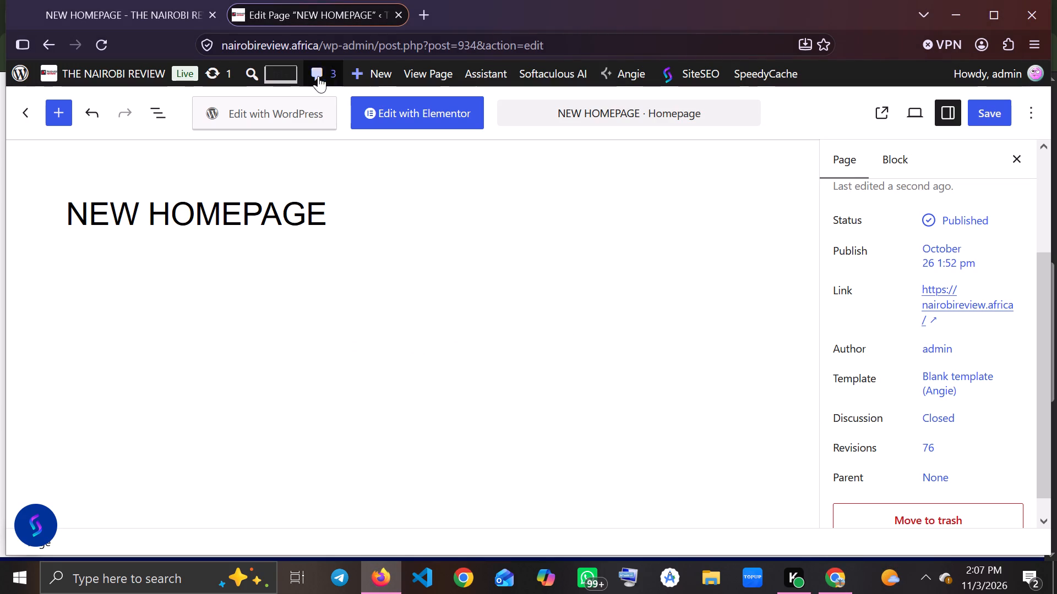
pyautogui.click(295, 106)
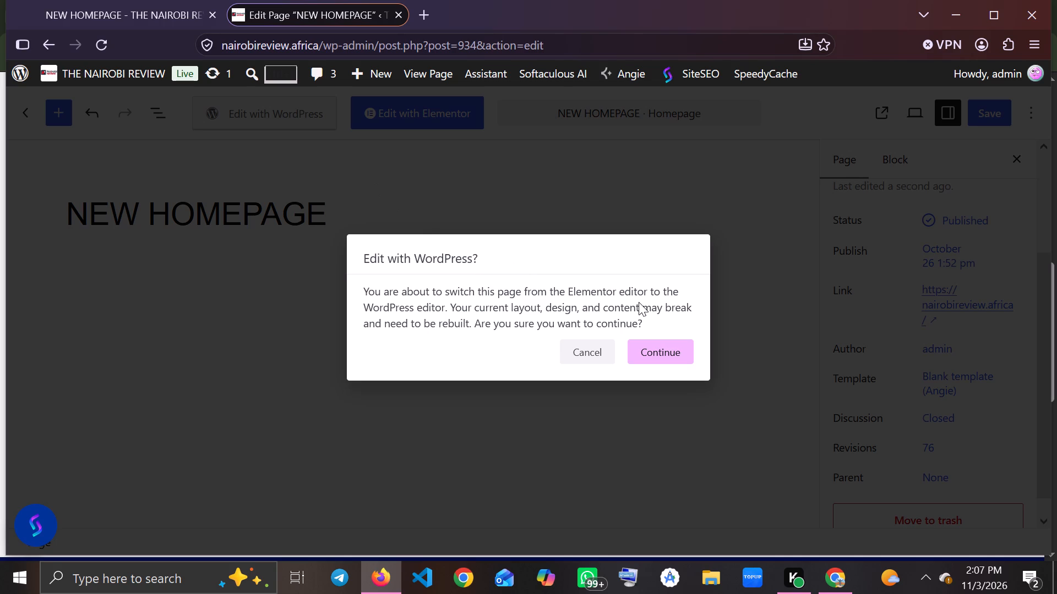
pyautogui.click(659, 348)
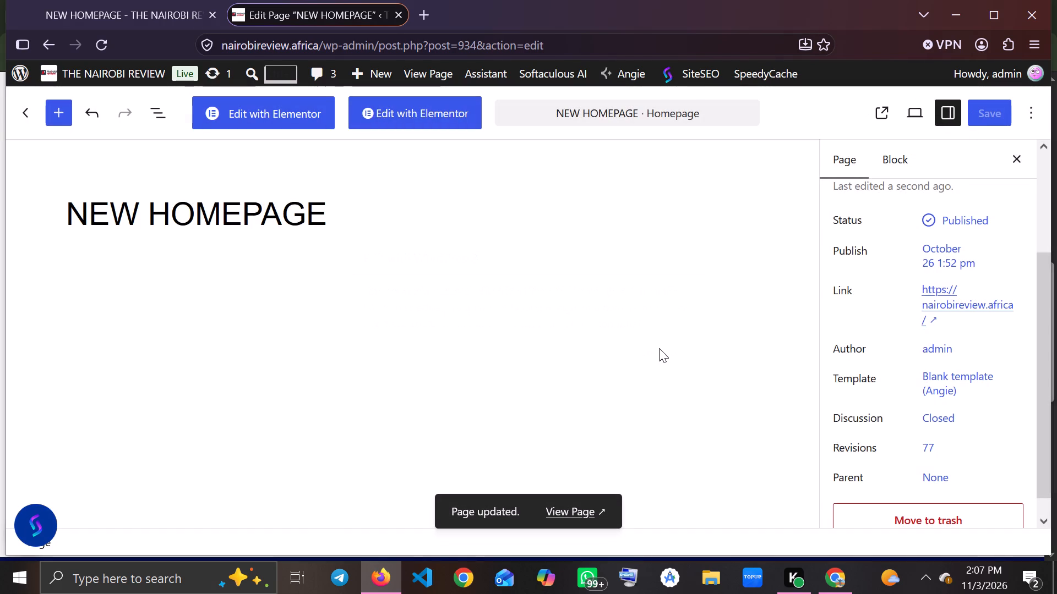
# View the updated live homepage, examine the Recent Posts area and the content beside it, and close the live view.
pyautogui.click(562, 515)
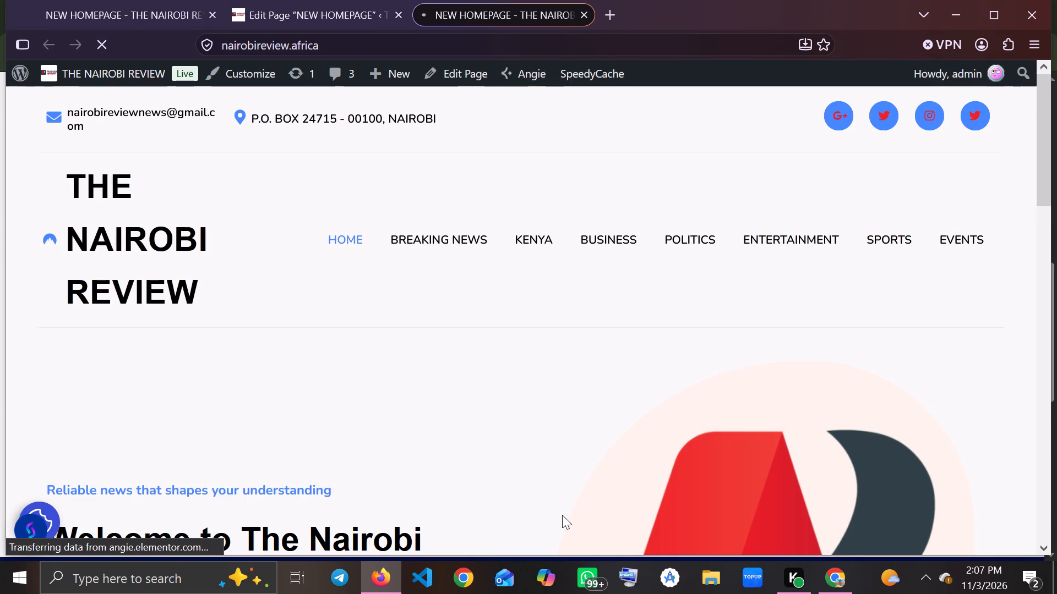
pyautogui.scroll(-10, 562, 515)
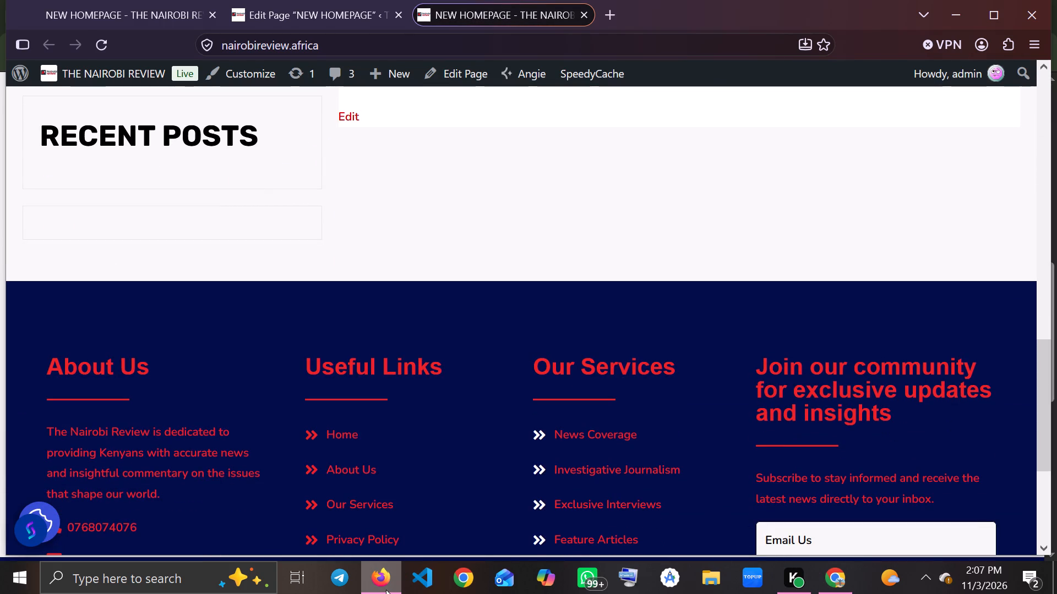
pyautogui.click(384, 590)
pyautogui.click(372, 585)
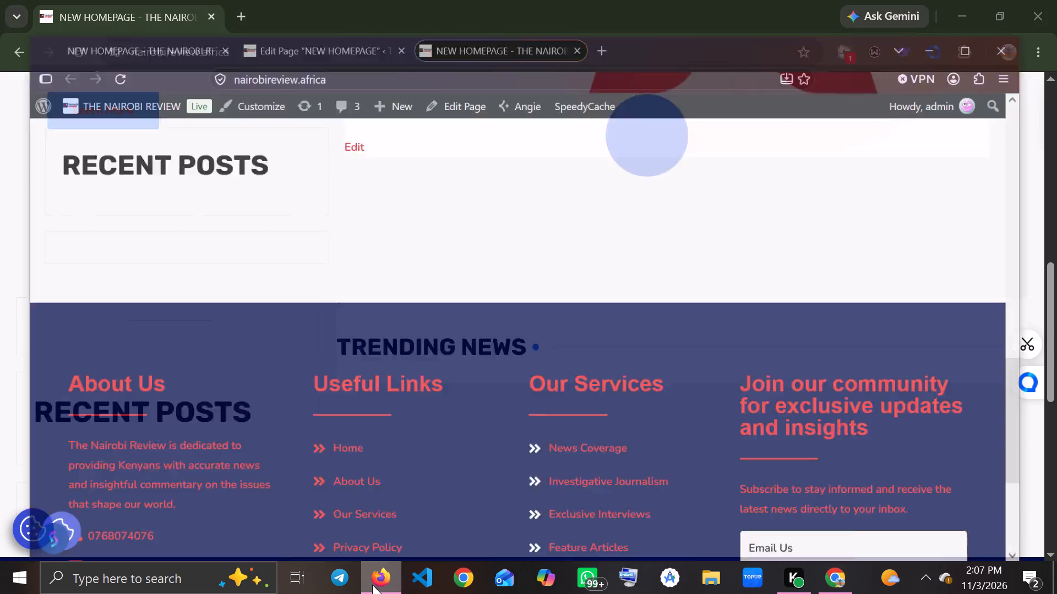
pyautogui.click(591, 18)
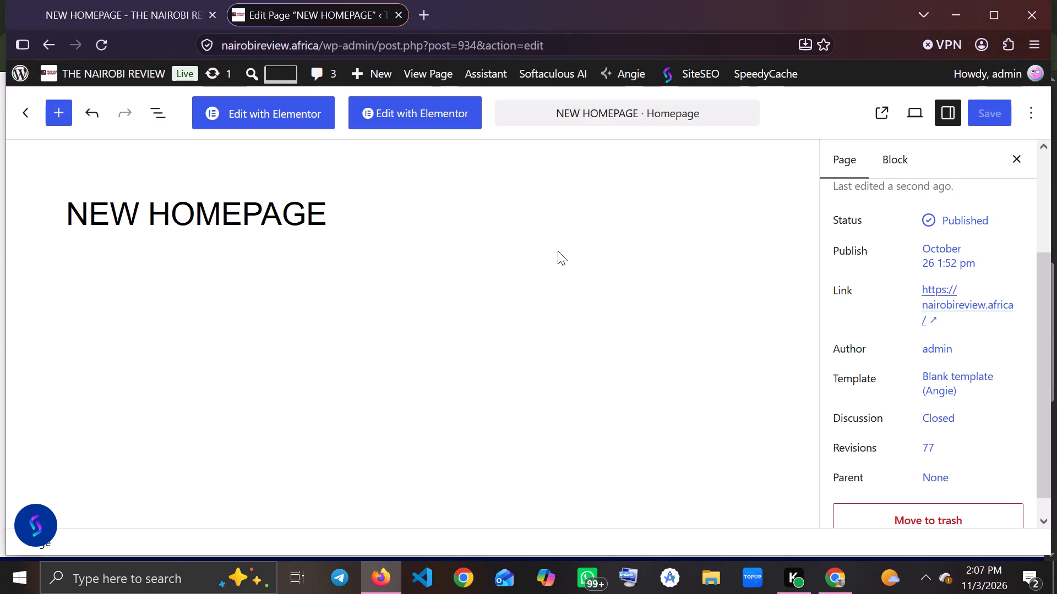
# Open NEW HOMEPAGE in Elementor, examine its layout and structure, and close the editor.
pyautogui.click(295, 110)
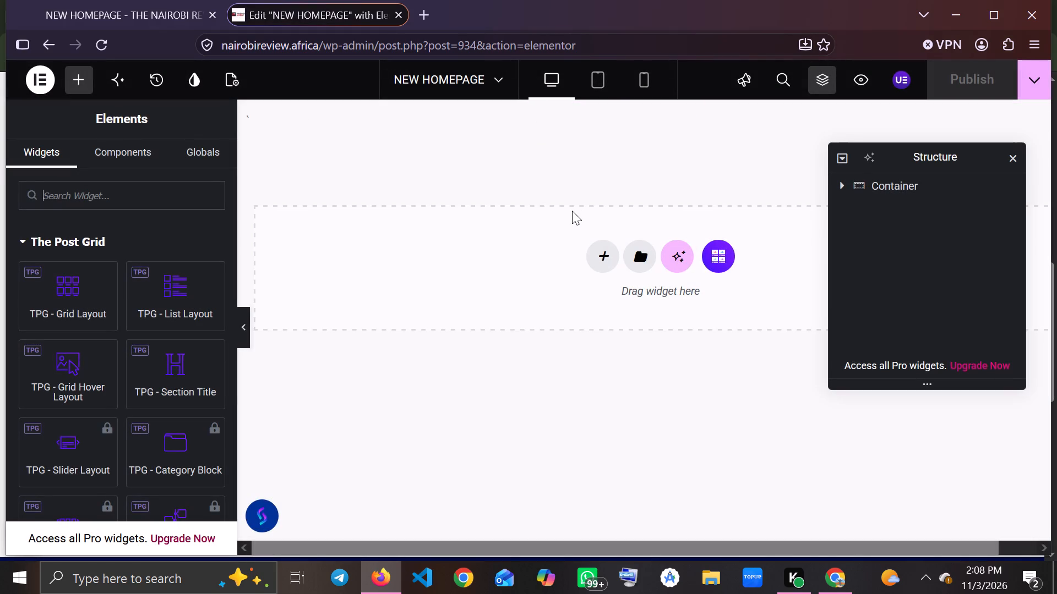
pyautogui.click(1016, 156)
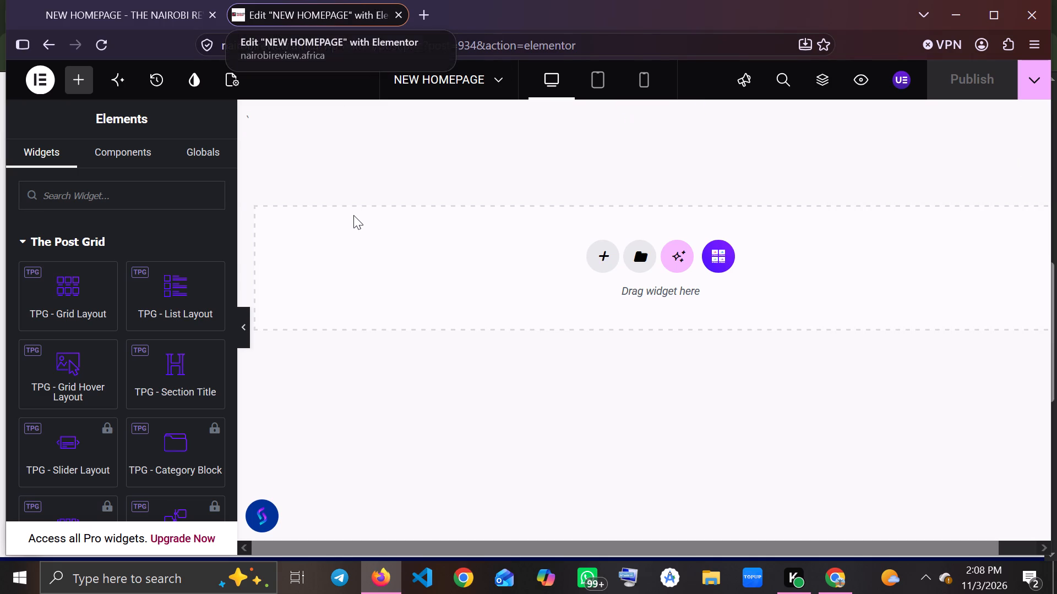
pyautogui.click(399, 17)
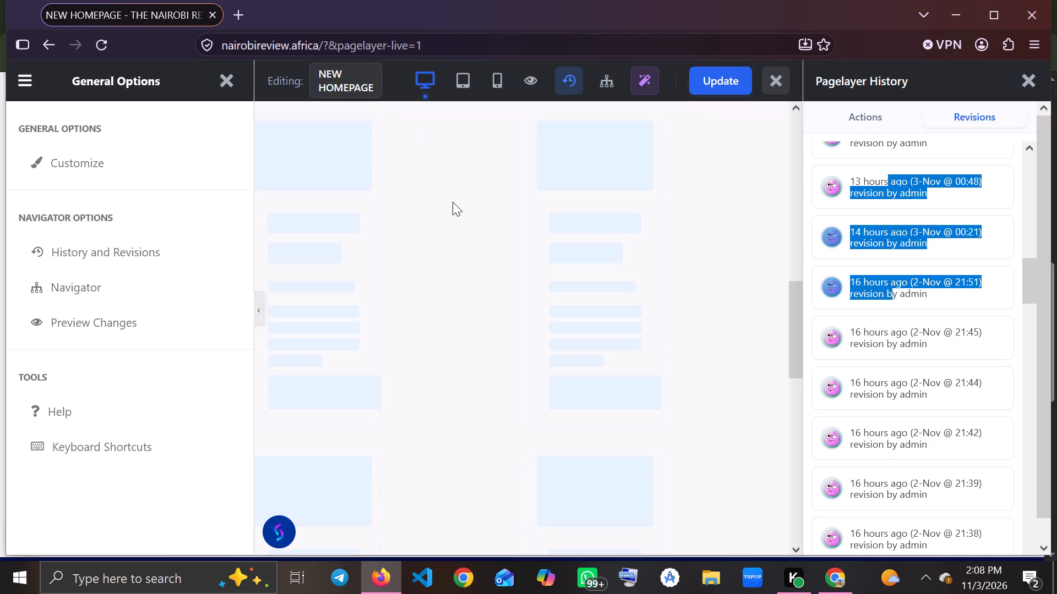
# Reload NEW HOMEPAGE in the Pagelayer live editor and go back to its WordPress page editor.
pyautogui.click(626, 330)
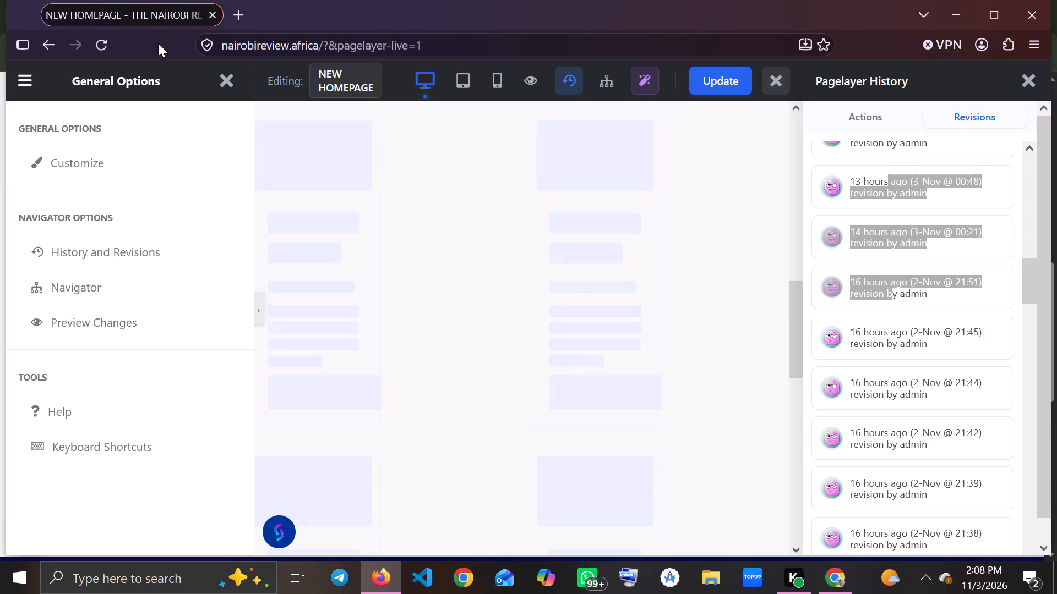
pyautogui.click(108, 38)
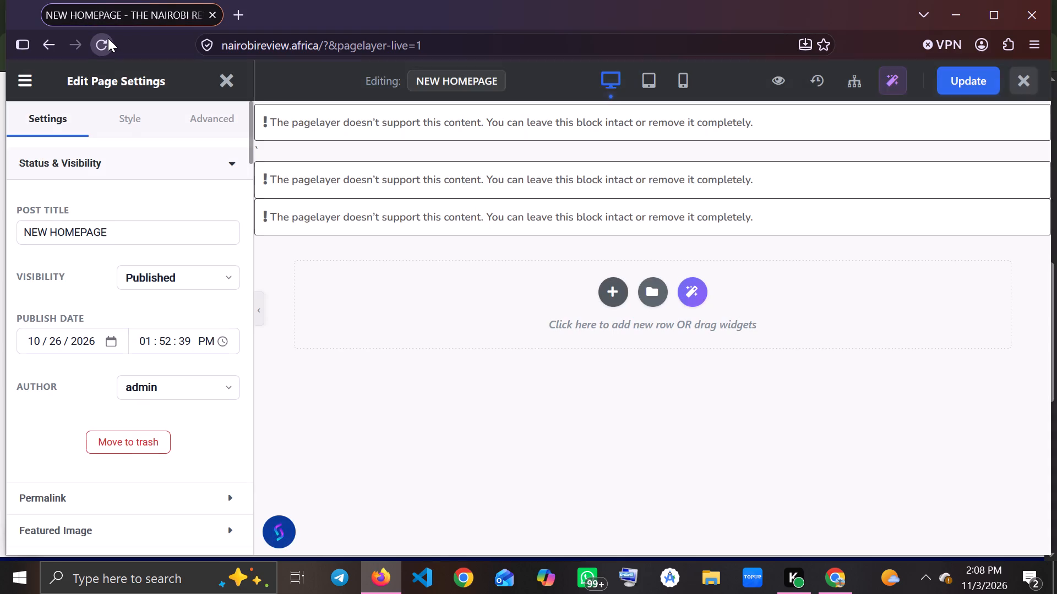
pyautogui.click(50, 41)
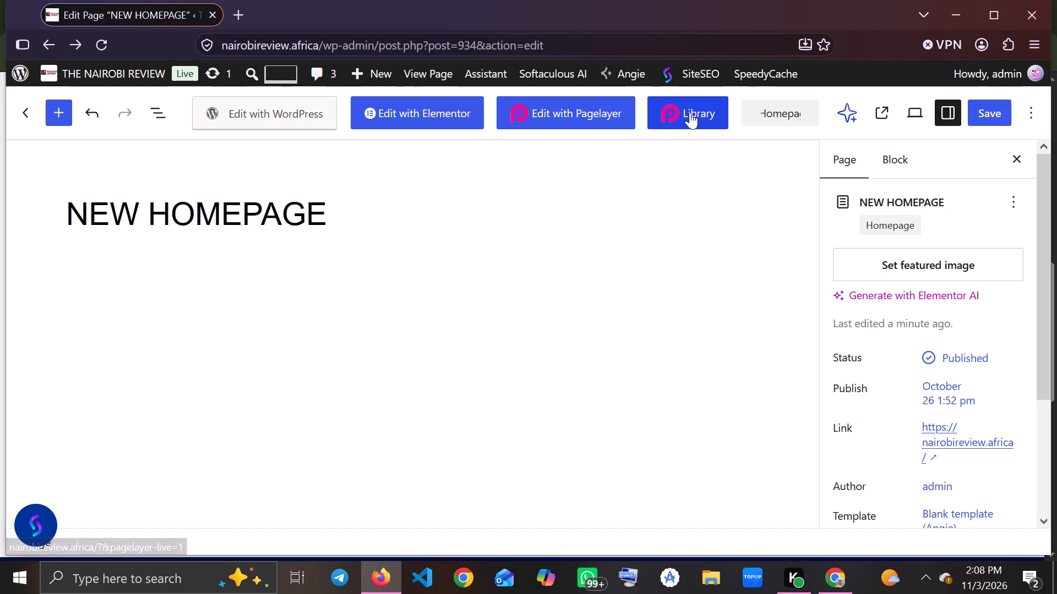
# Open the Pagelayer Library for NEW HOMEPAGE and examine its header and footer templates.
pyautogui.hscroll(-3, 690, 112)
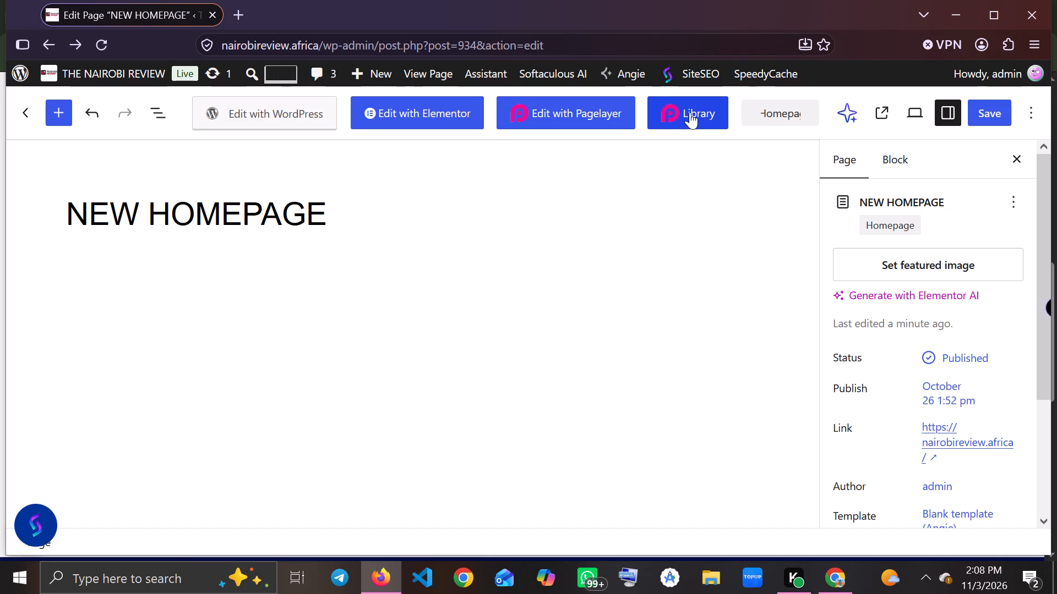
pyautogui.click(690, 112)
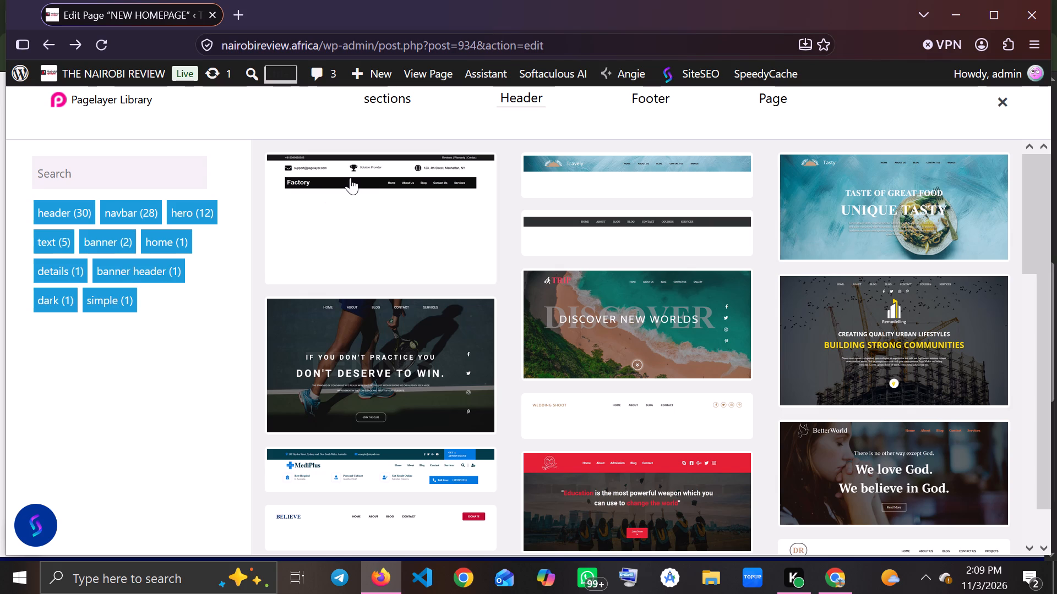
pyautogui.click(626, 95)
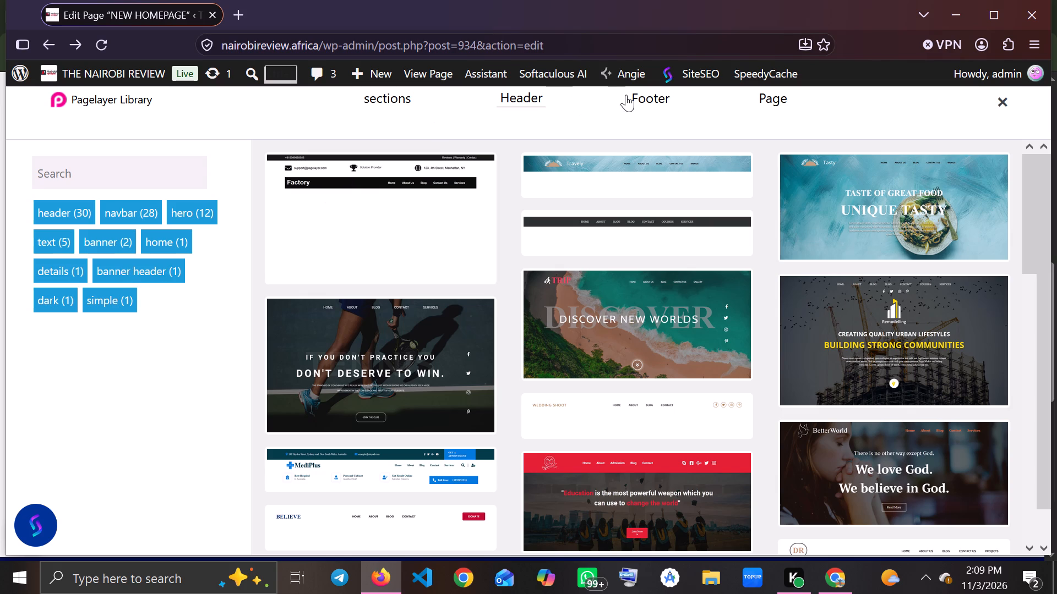
pyautogui.click(648, 97)
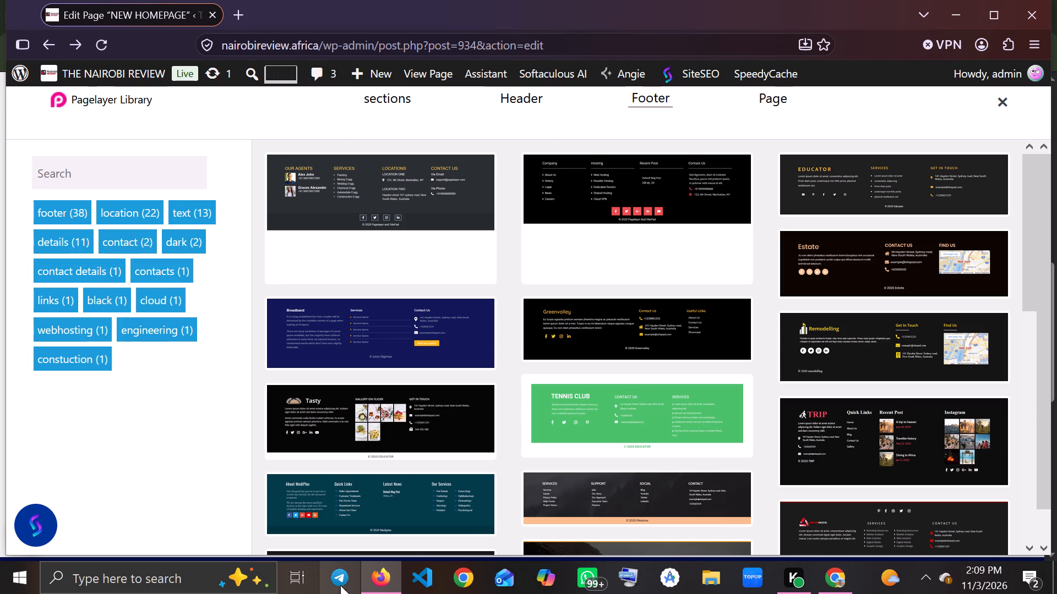
# Open nairobireview.africa in a new browser tab and go to the site's WordPress dashboard.
pyautogui.click(232, 12)
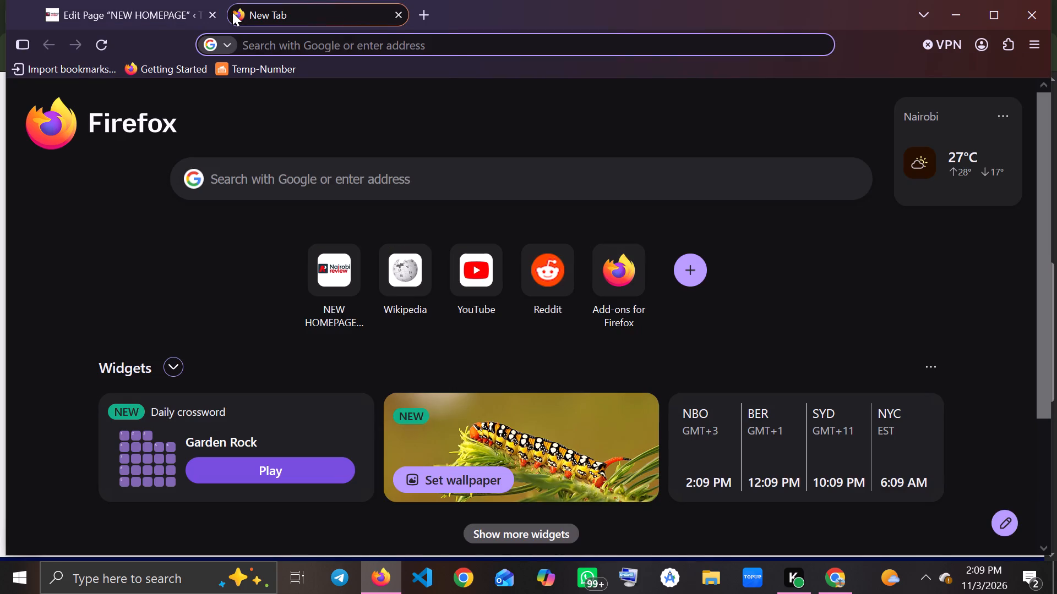
pyautogui.press('l')
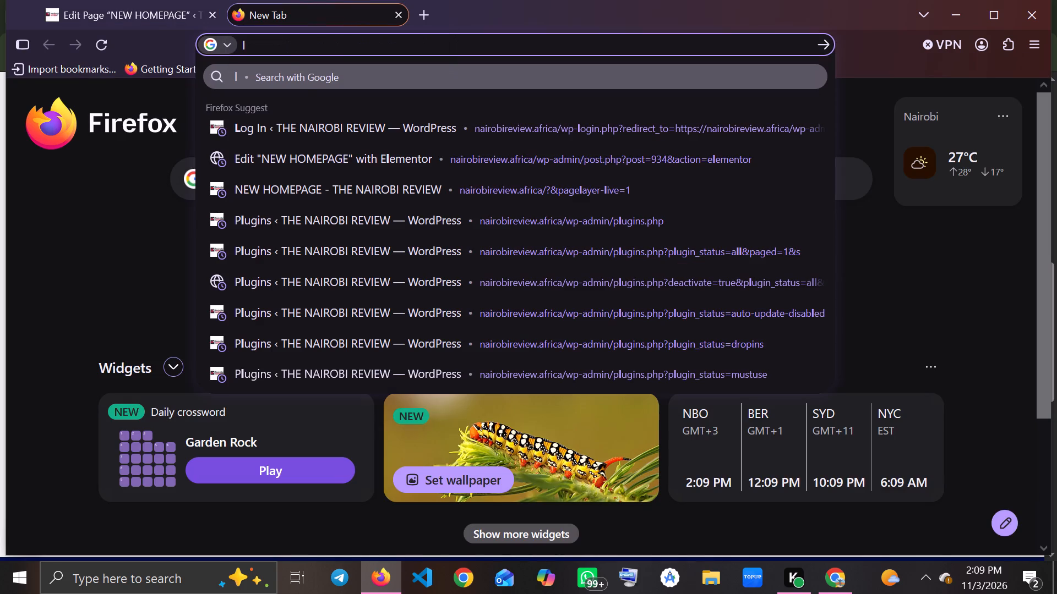
pyautogui.press('a')
pyautogui.press('k')
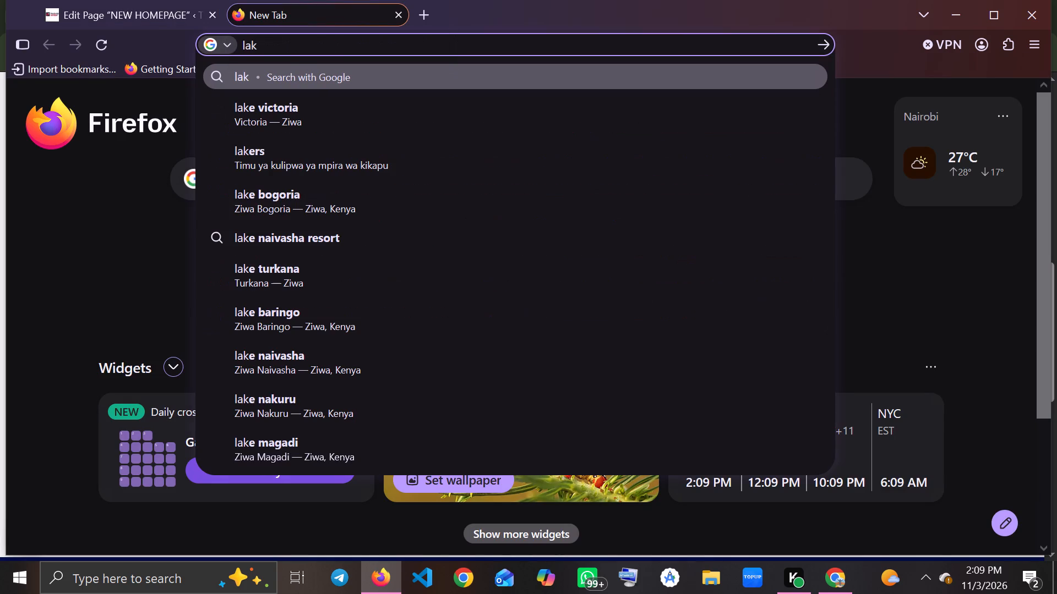
pyautogui.press('BackSpace')
pyautogui.press('BackSpace')
pyautogui.press('BackSpace')
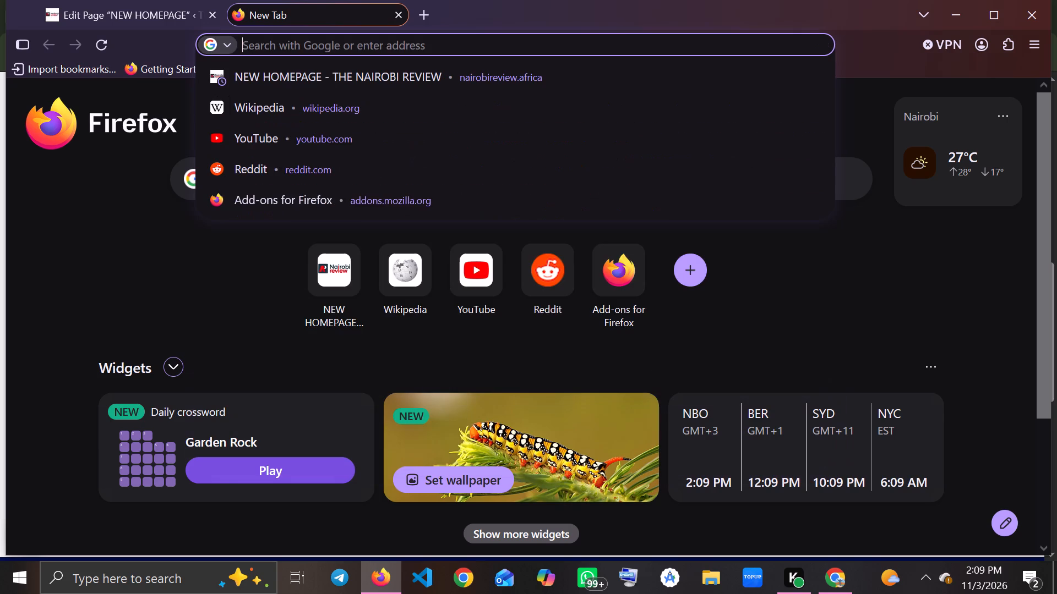
pyautogui.write('nairobi')
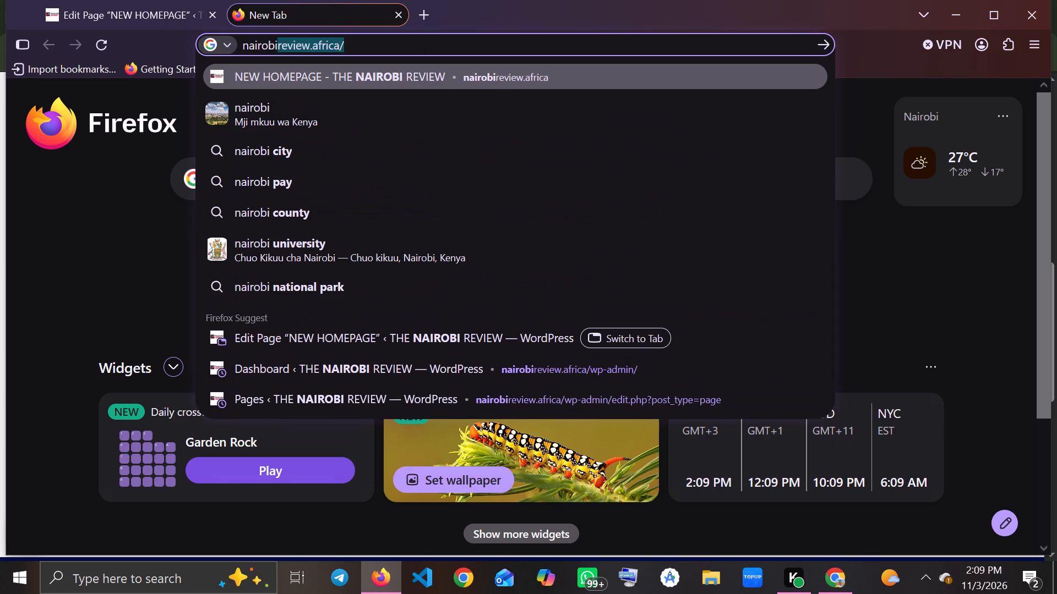
pyautogui.press('Return')
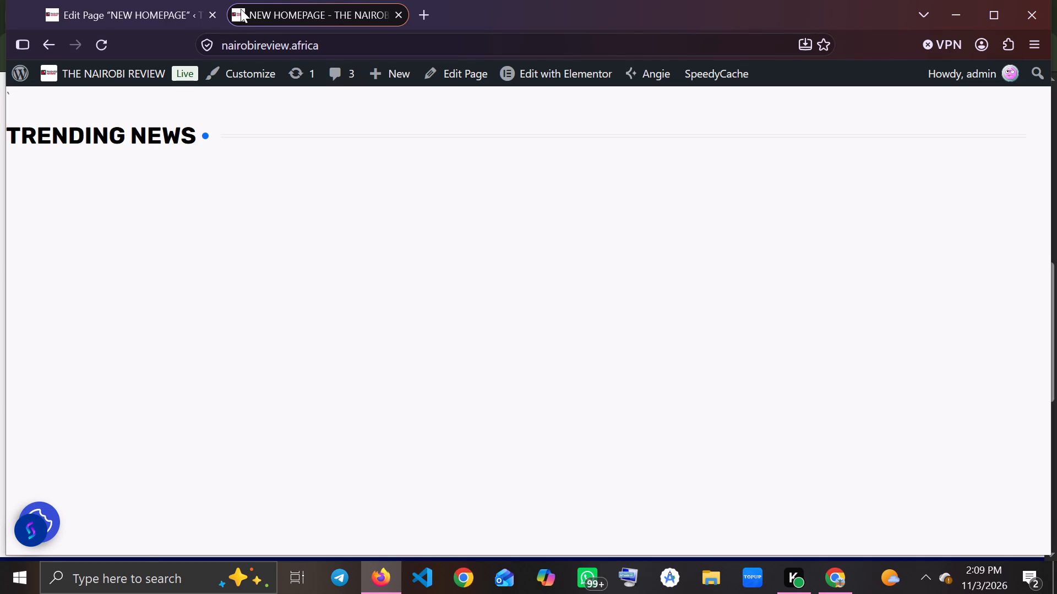
pyautogui.click(101, 101)
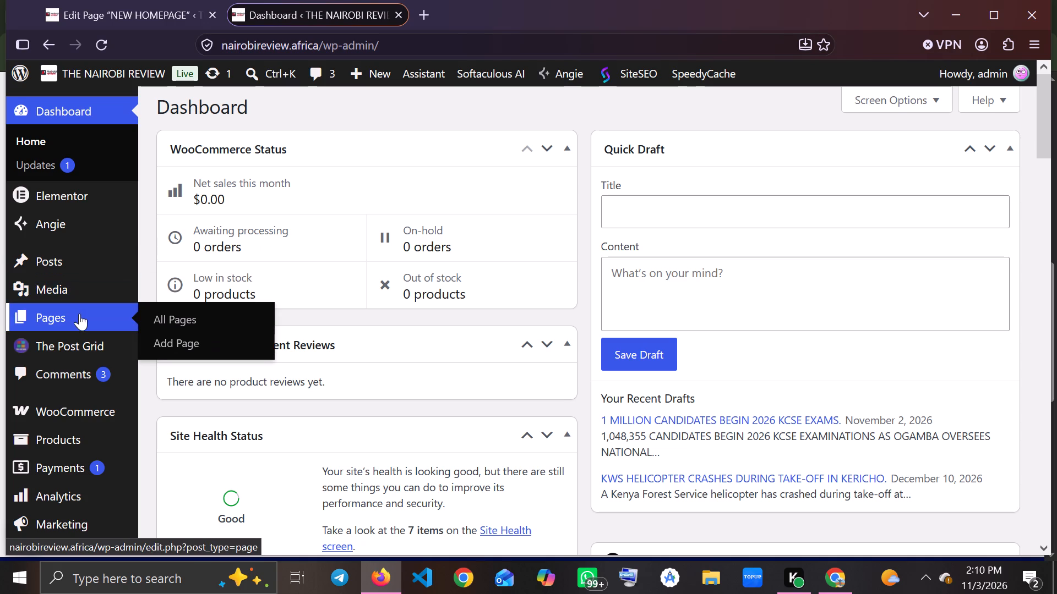
# Open the list of all pages and look through the site's existing pages.
pyautogui.click(175, 316)
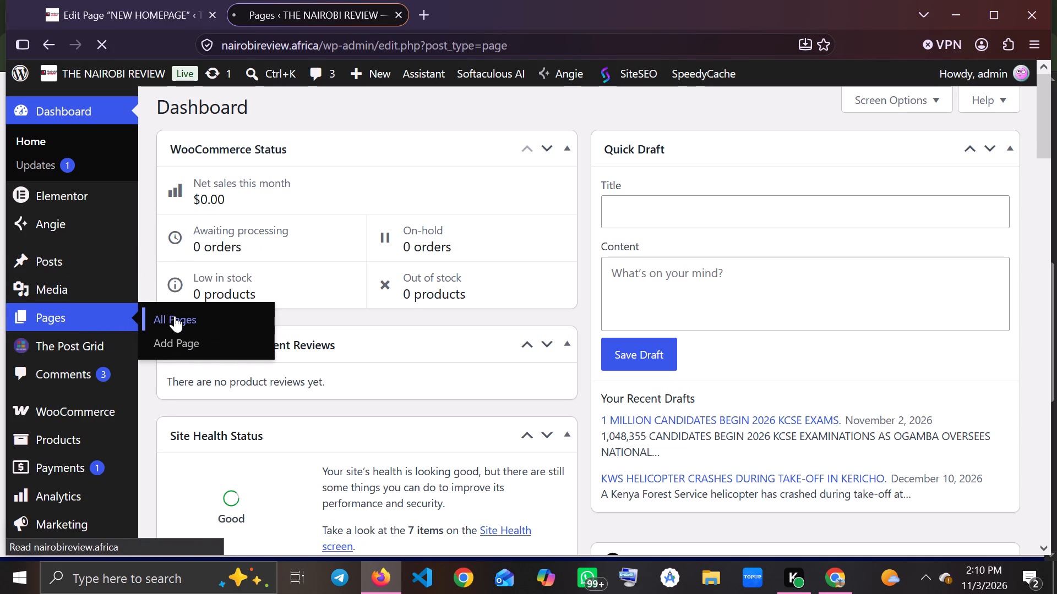
pyautogui.scroll(-3, 337, 444)
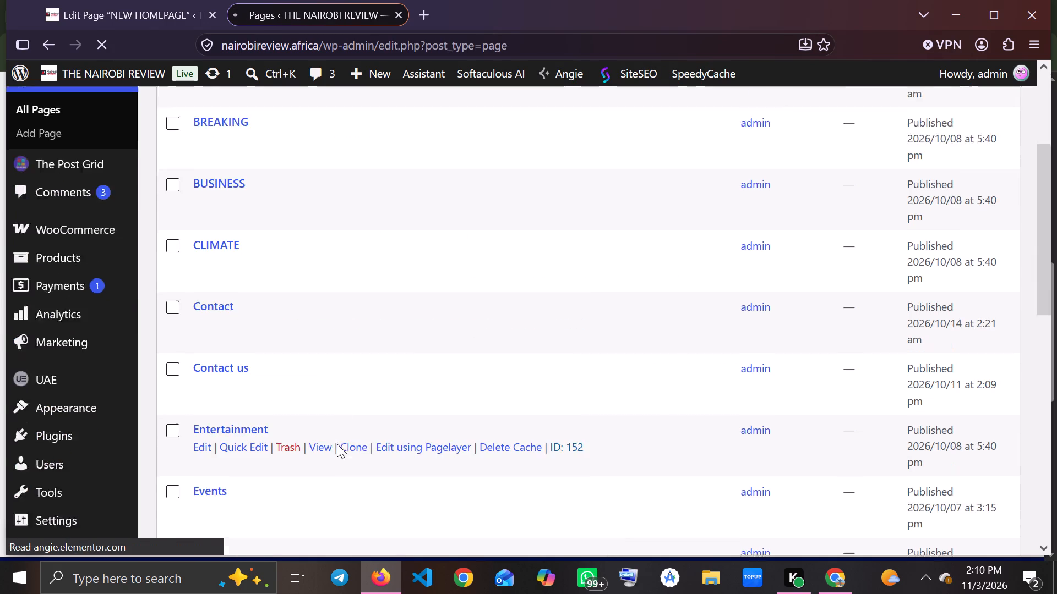
pyautogui.scroll(-2, 337, 444)
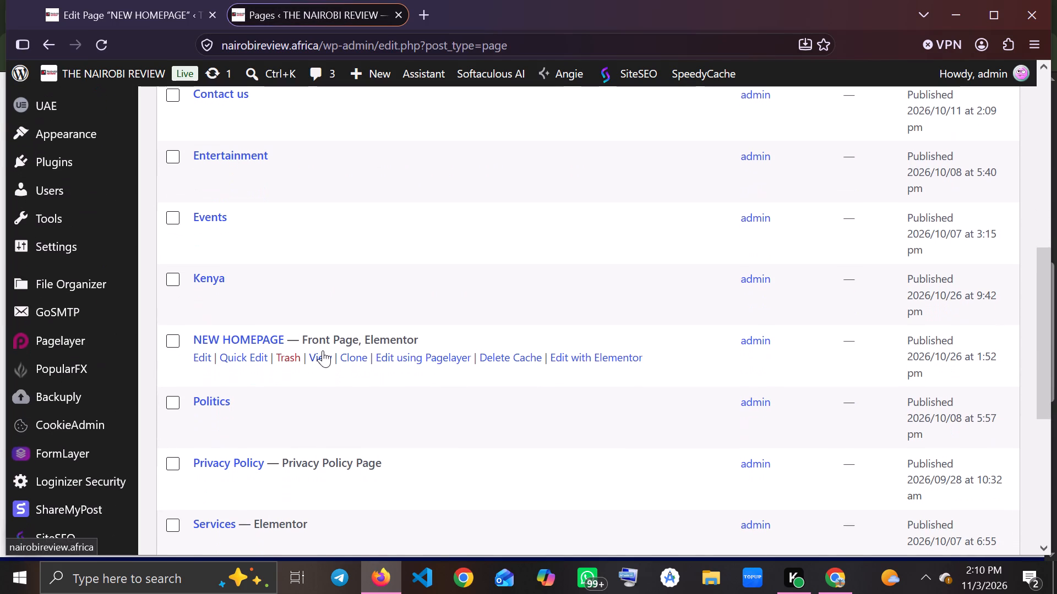
pyautogui.scroll(-3, 300, 401)
pyautogui.hscroll(1, 310, 389)
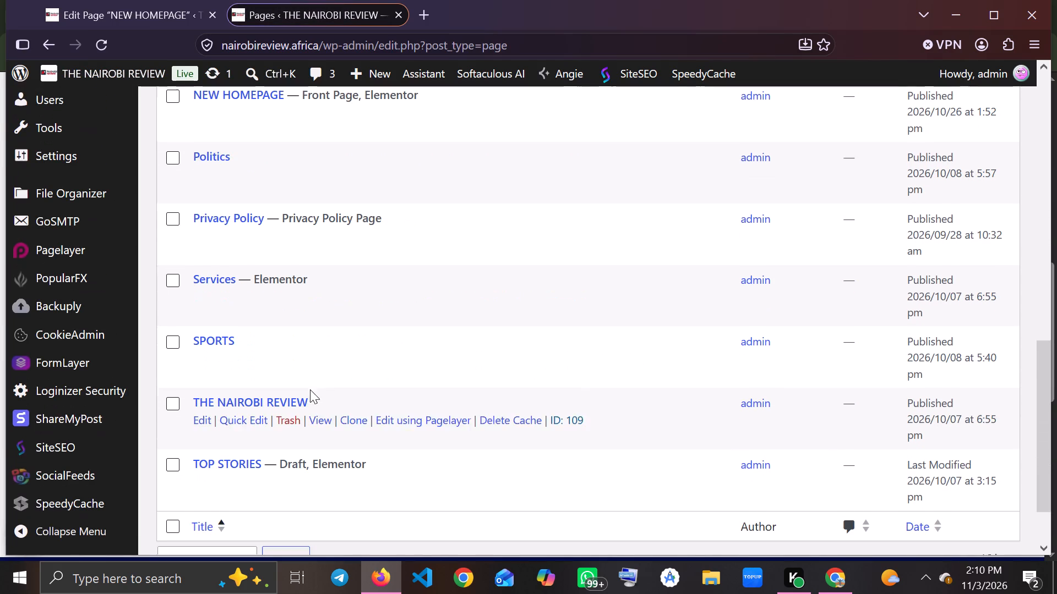
pyautogui.hscroll(1, 310, 389)
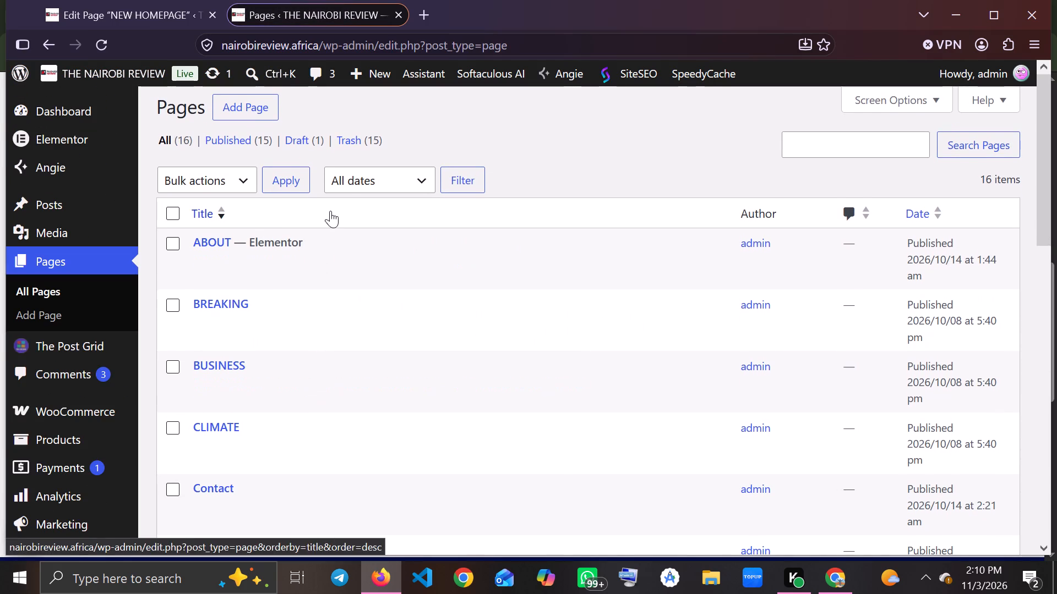
# Start a new WordPress page and set its template to Blank template (Angie).
pyautogui.click(259, 113)
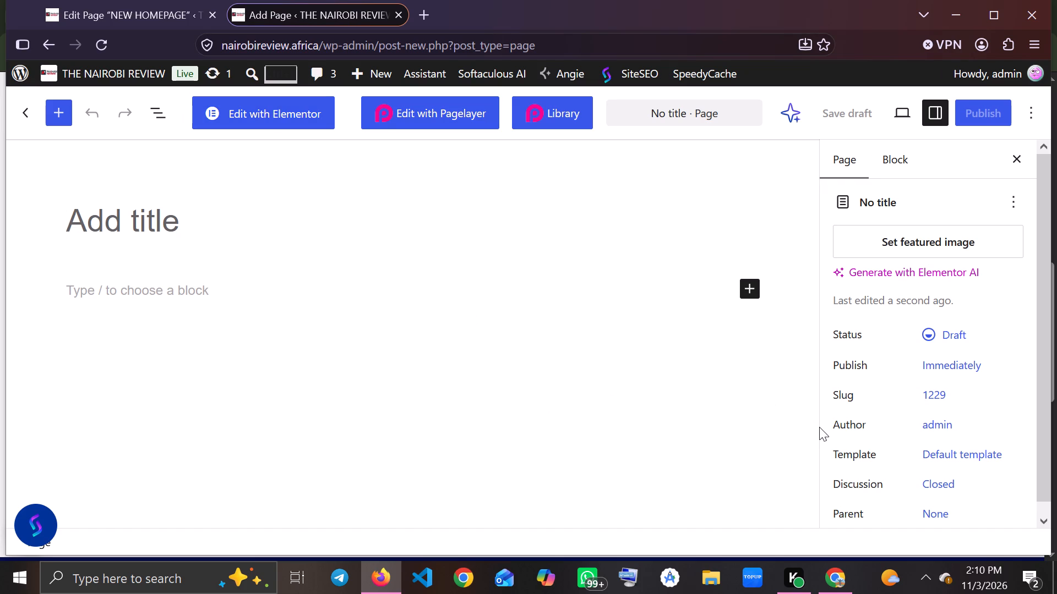
pyautogui.scroll(-2, 819, 427)
pyautogui.scroll(-1, 901, 456)
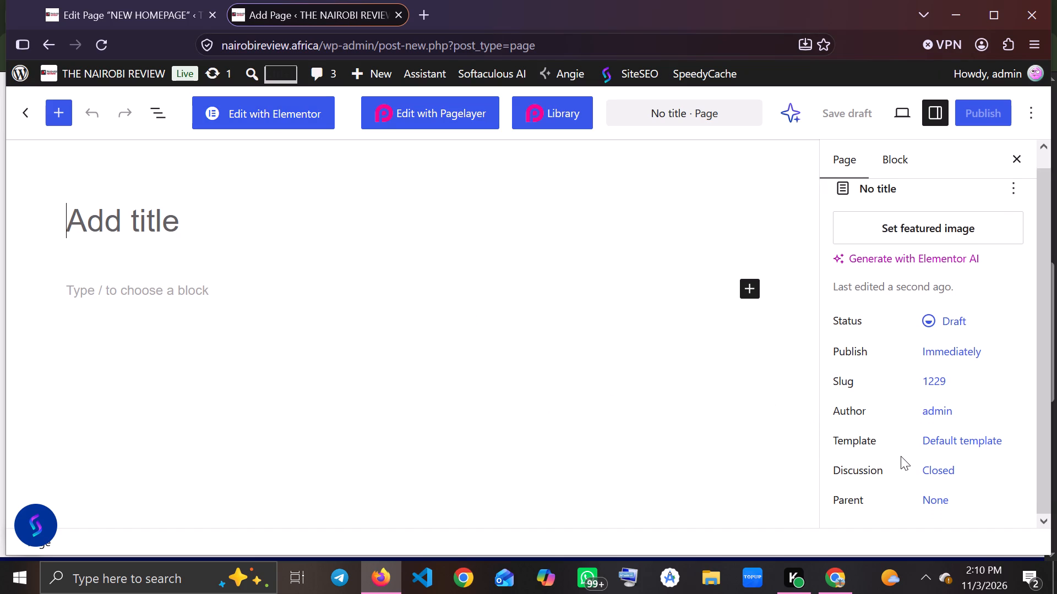
pyautogui.scroll(-1, 901, 456)
pyautogui.click(950, 444)
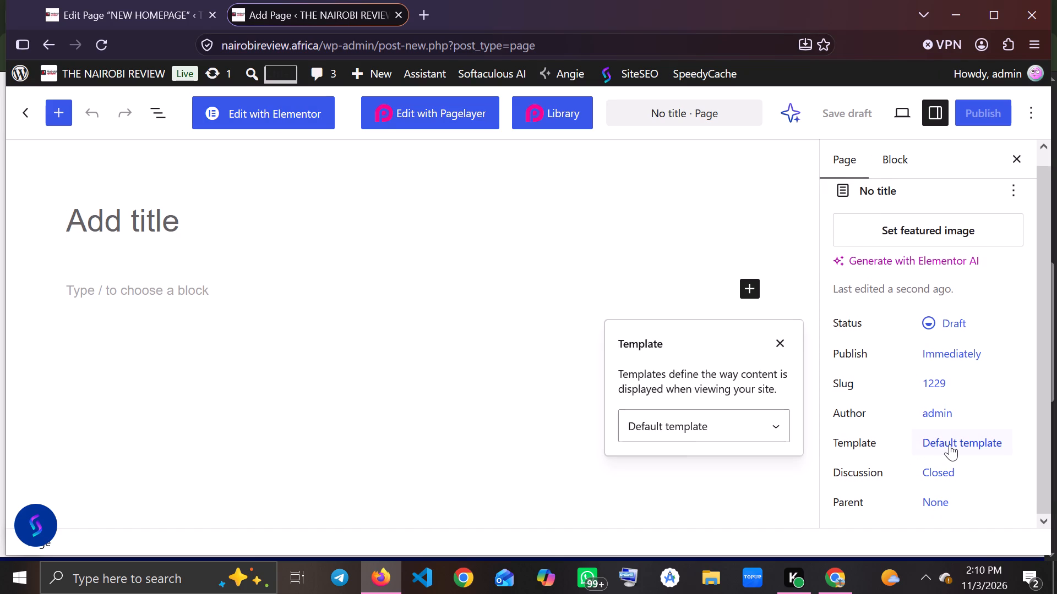
pyautogui.click(745, 410)
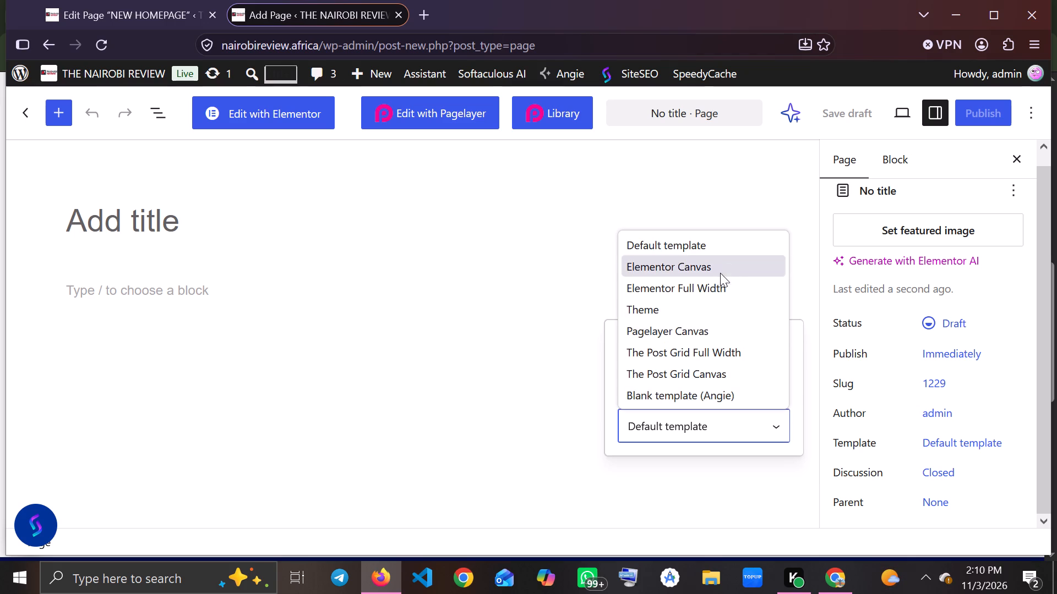
pyautogui.click(718, 393)
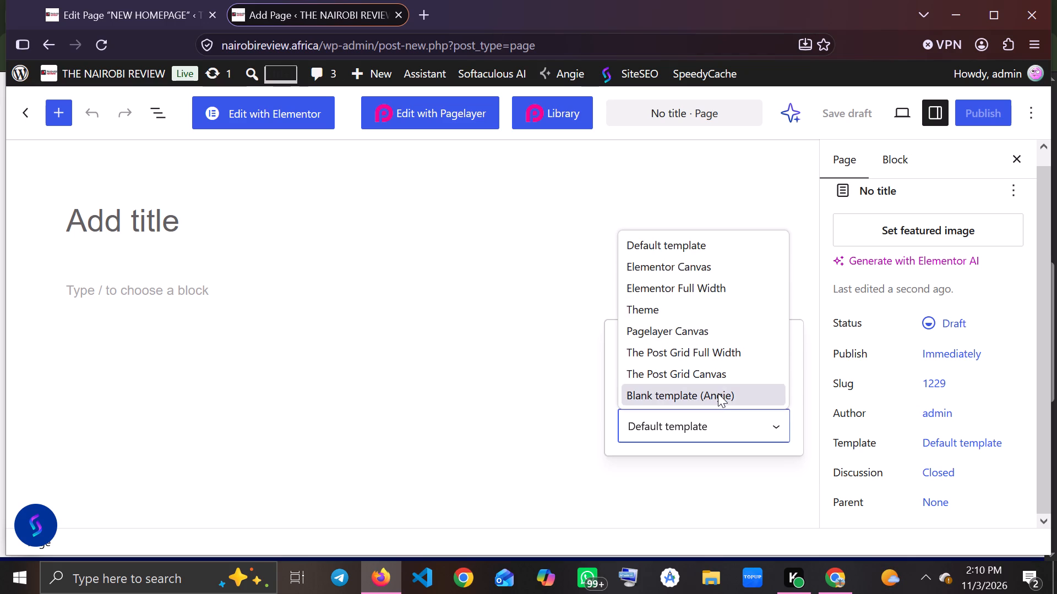
pyautogui.click(696, 260)
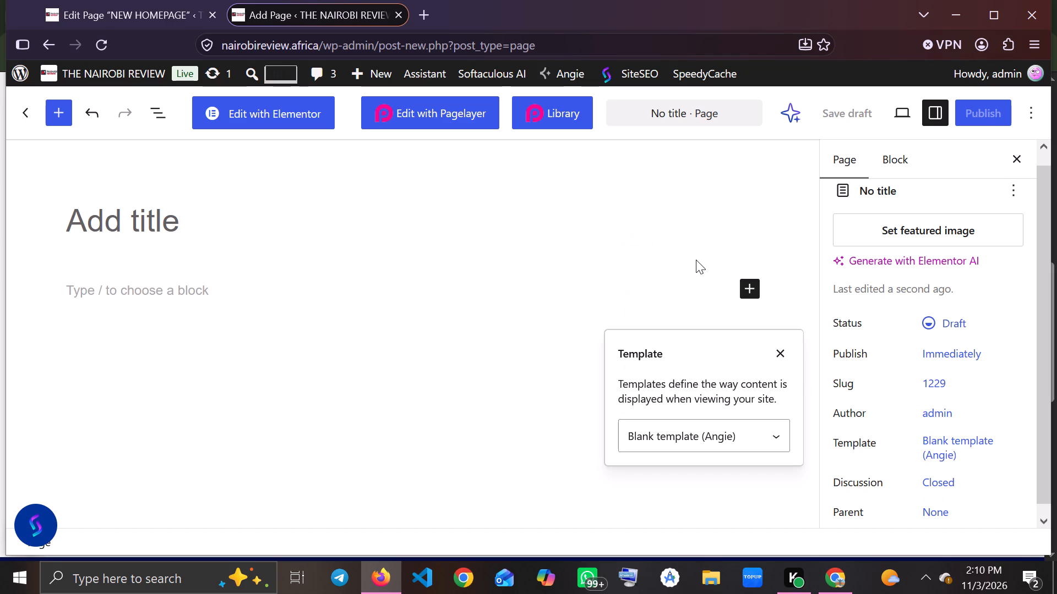
# Set the new page's status to Published.
pyautogui.scroll(-1, 895, 383)
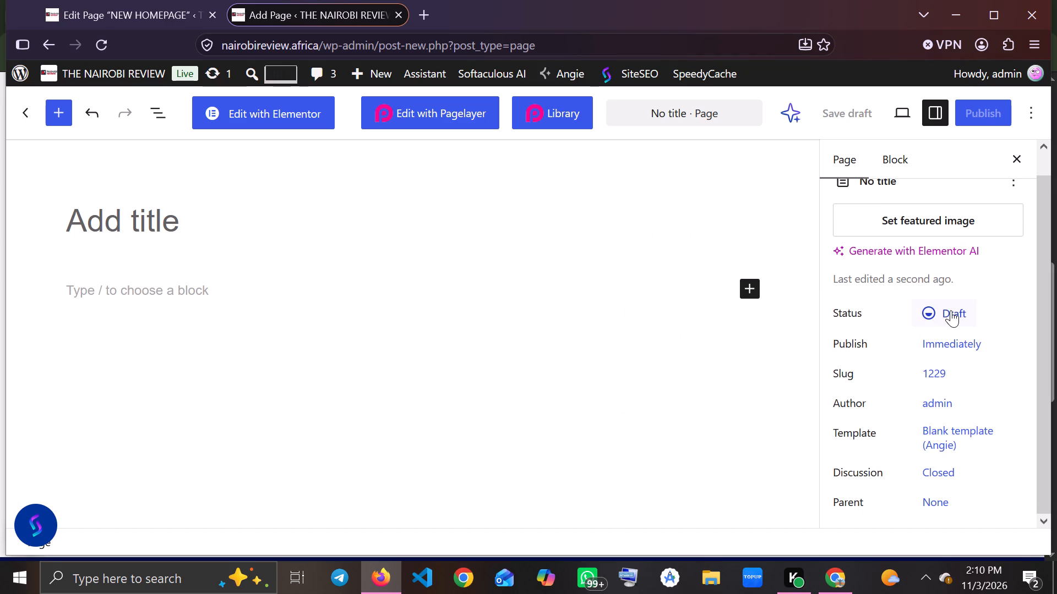
pyautogui.click(951, 310)
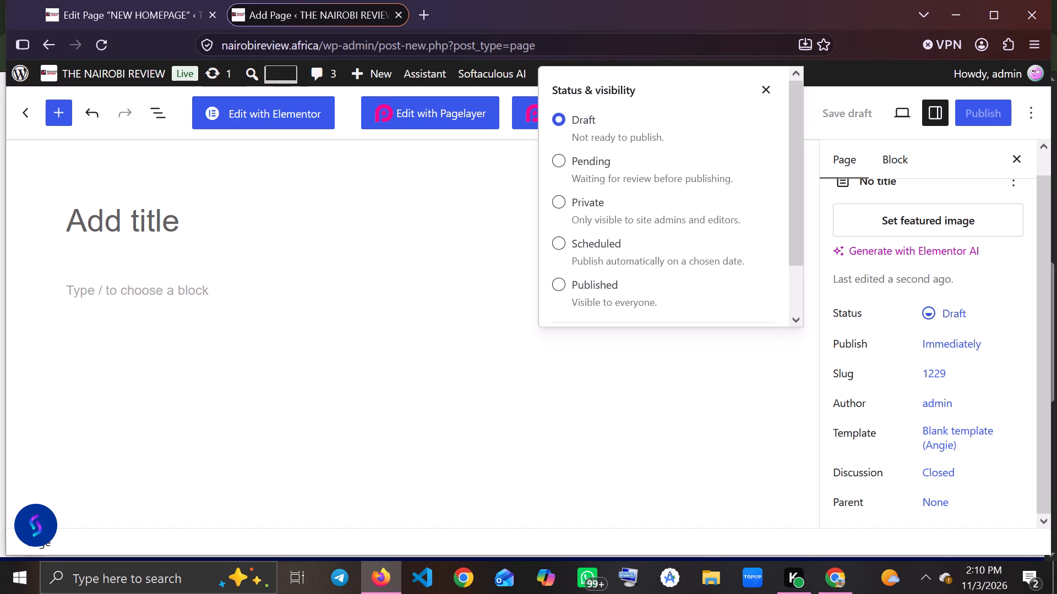
pyautogui.click(562, 285)
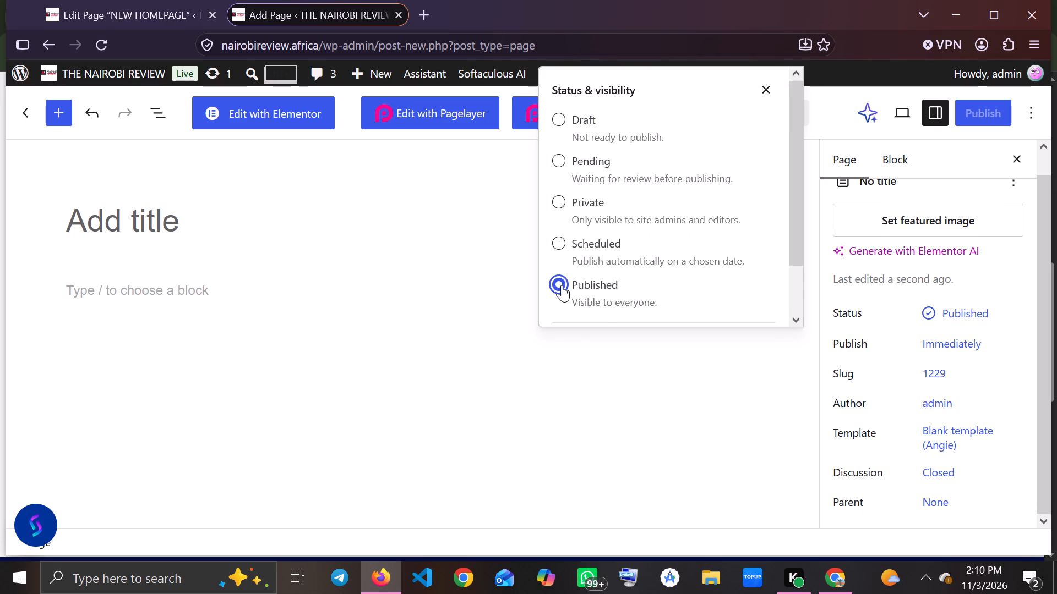
pyautogui.click(693, 419)
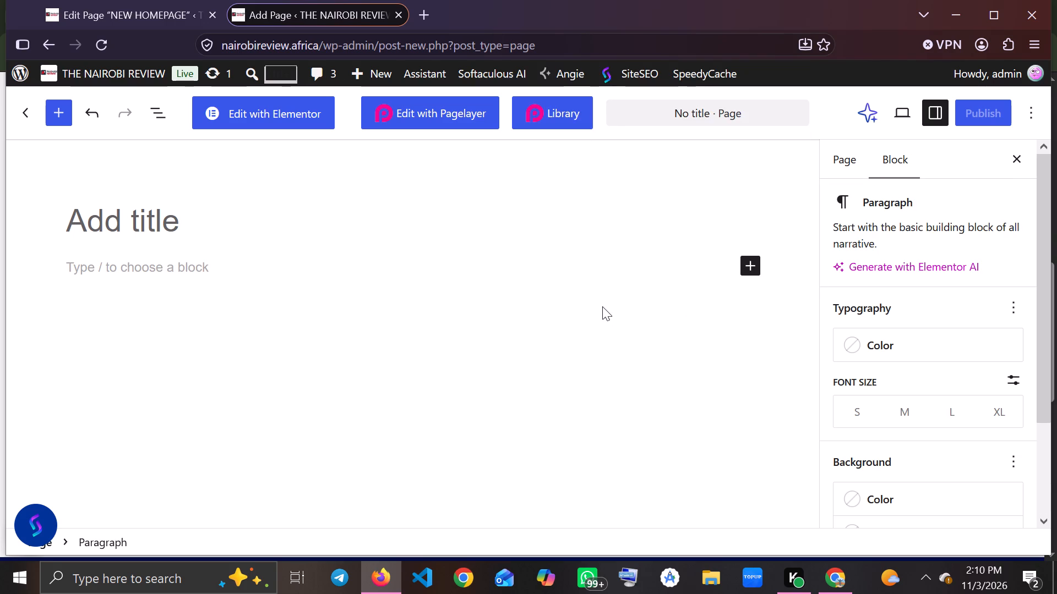
# Title the new page "Blogs and News" and publish it.
pyautogui.click(159, 216)
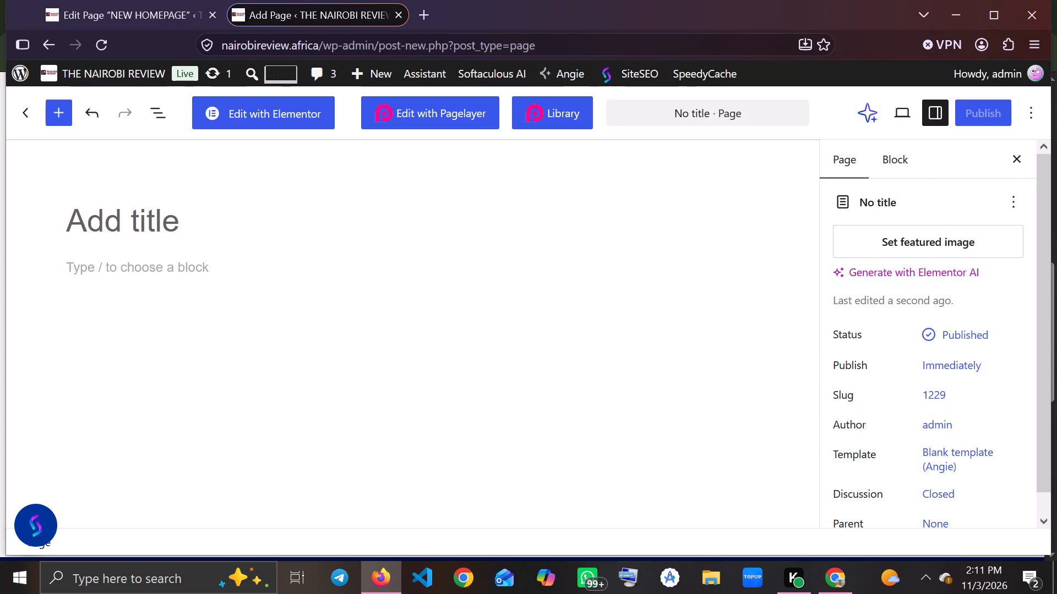
pyautogui.press('b')
pyautogui.write('logs')
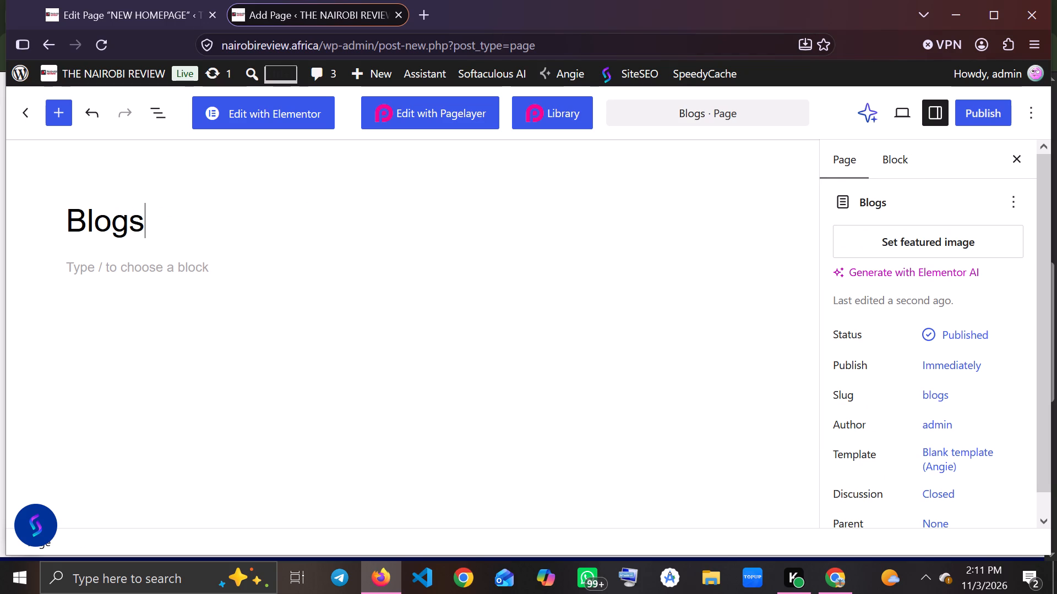
pyautogui.press('space')
pyautogui.write('and')
pyautogui.press('space')
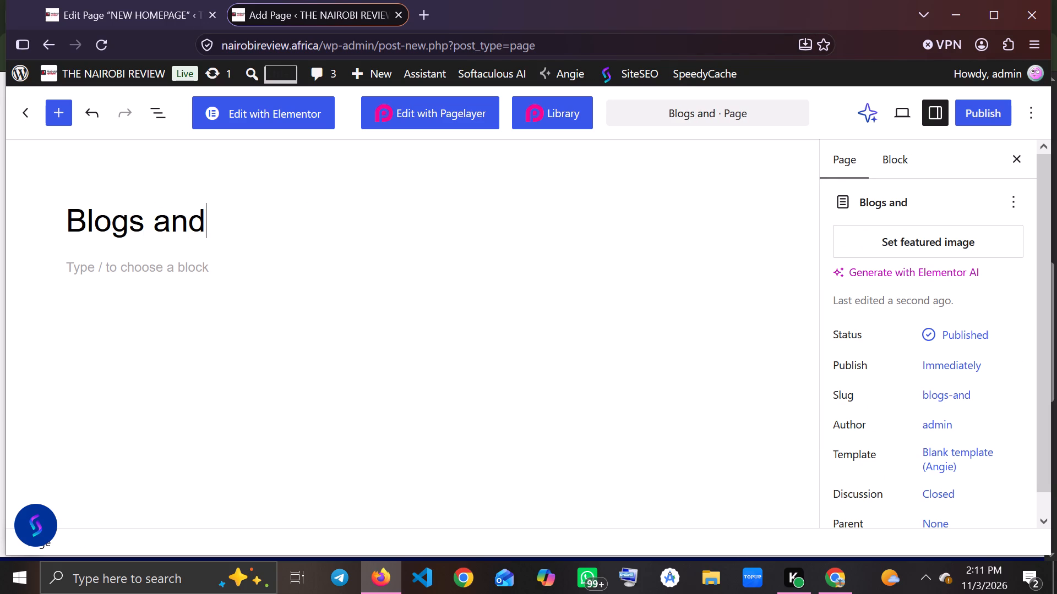
pyautogui.write('ews')
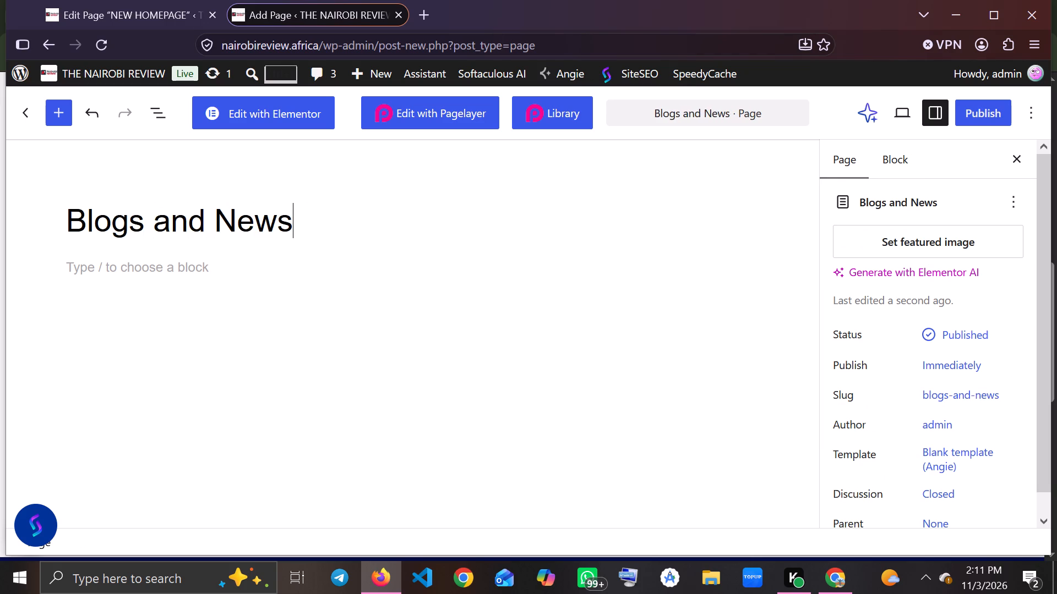
pyautogui.click(981, 111)
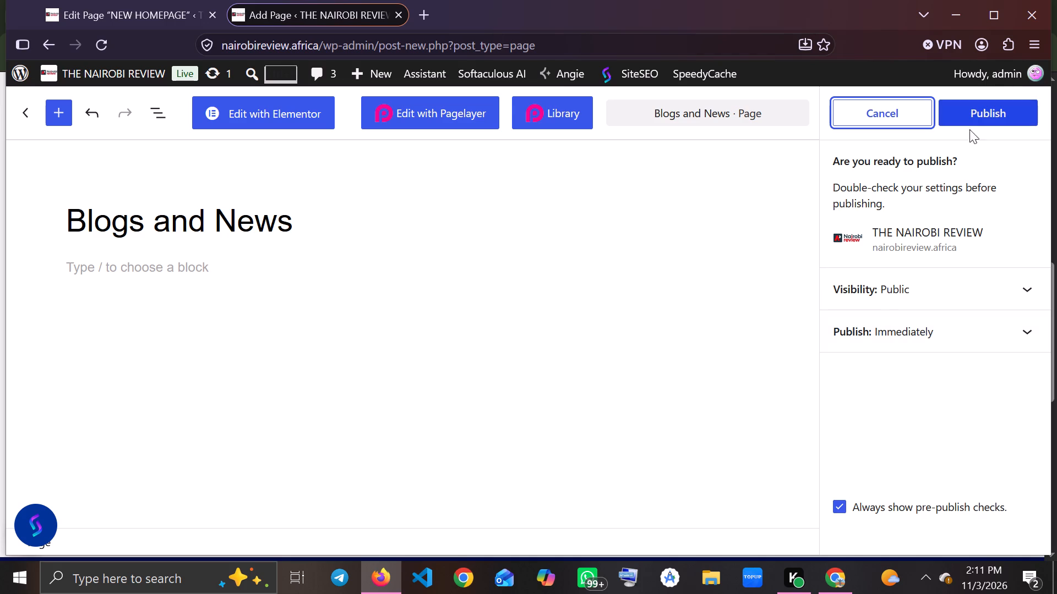
pyautogui.click(973, 113)
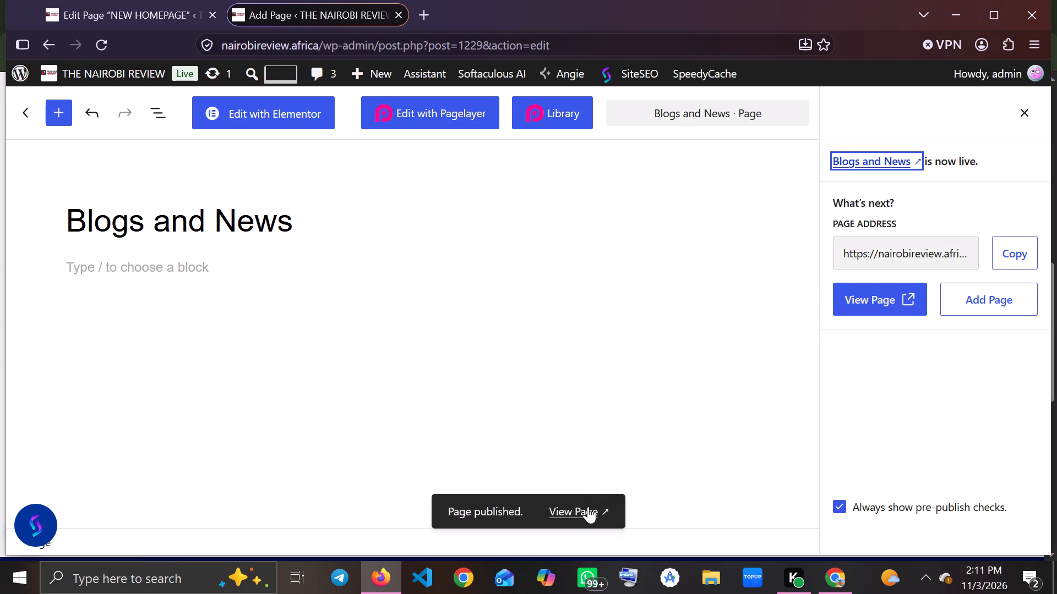
# View the live Blogs and News page and examine its header, banner and content area.
pyautogui.click(588, 507)
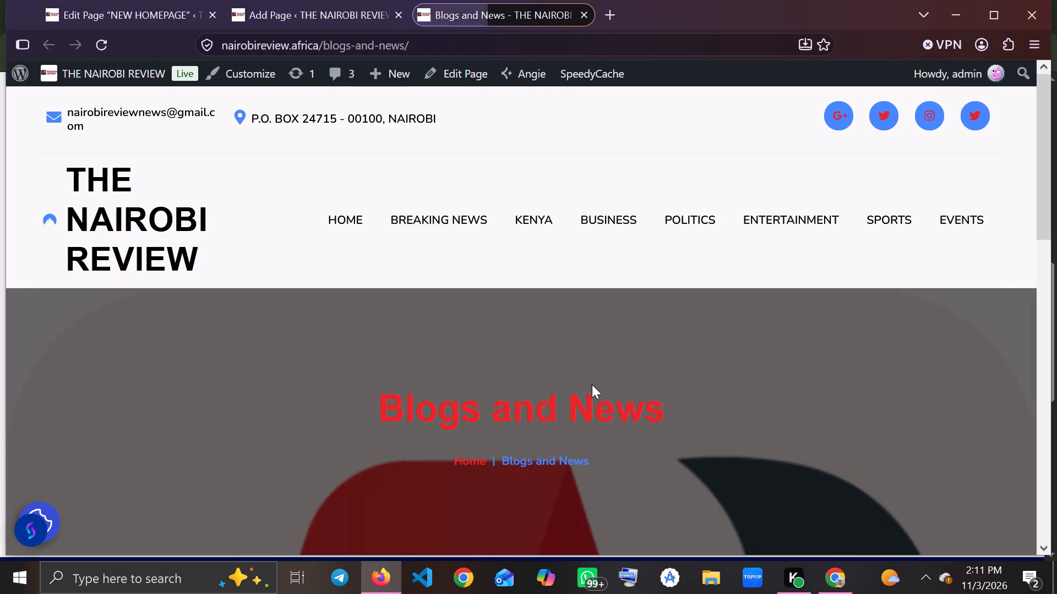
pyautogui.scroll(-4, 592, 384)
pyautogui.hscroll(1, 592, 384)
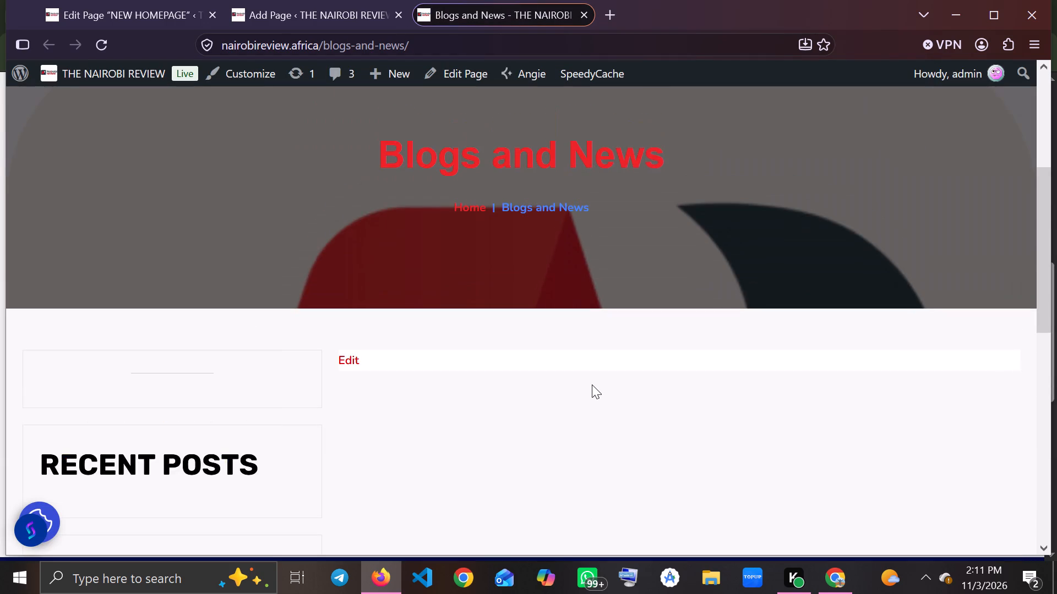
pyautogui.hscroll(1, 592, 384)
pyautogui.scroll(-2, 592, 384)
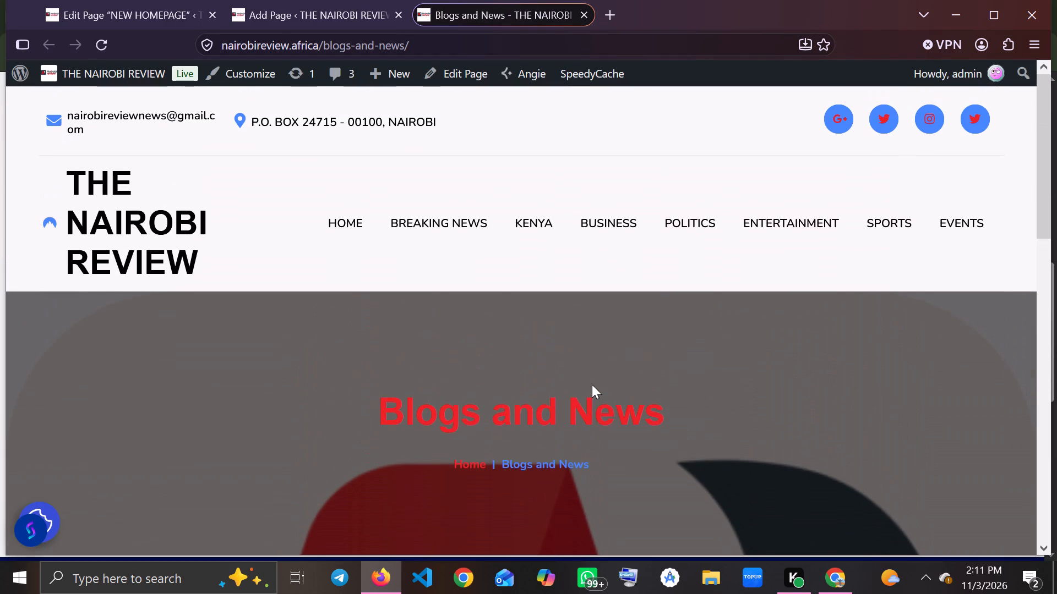
# Examine the live Blogs and News page from its banner down to the sidebar and content area.
pyautogui.scroll(-1, 592, 384)
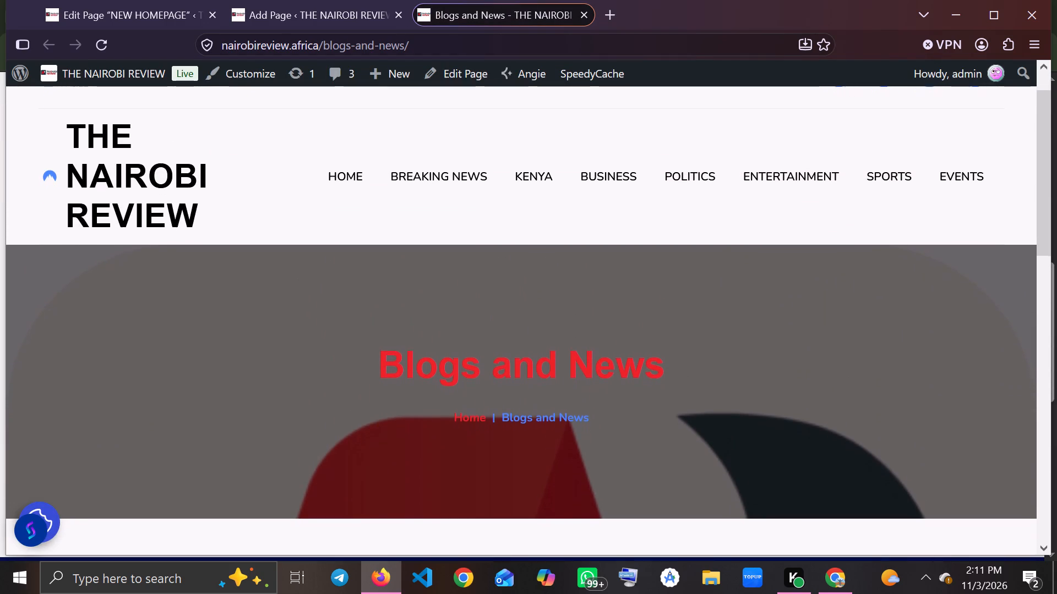
pyautogui.scroll(-3, 592, 384)
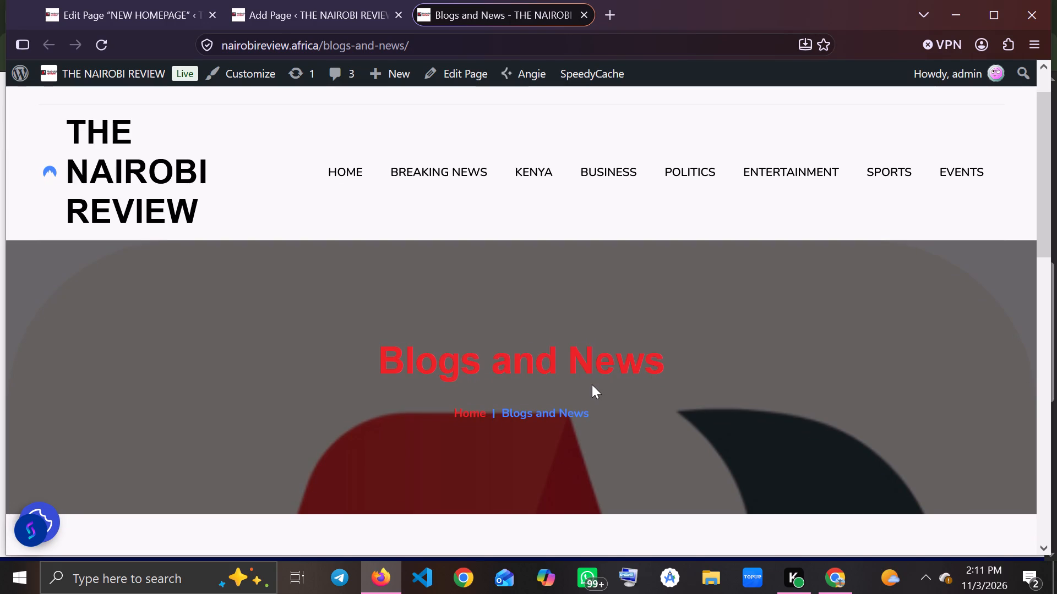
pyautogui.scroll(-5, 592, 384)
pyautogui.scroll(4, 592, 384)
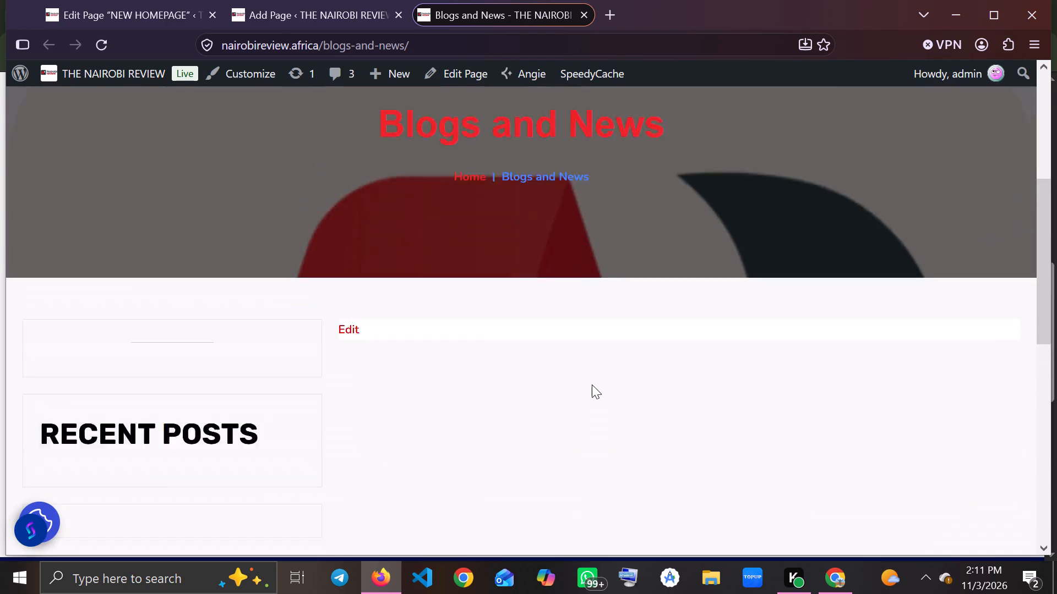
# Open the Blogs and News page in the Pagelayer editor, inspect its layout, and return to the block editor.
pyautogui.click(357, 8)
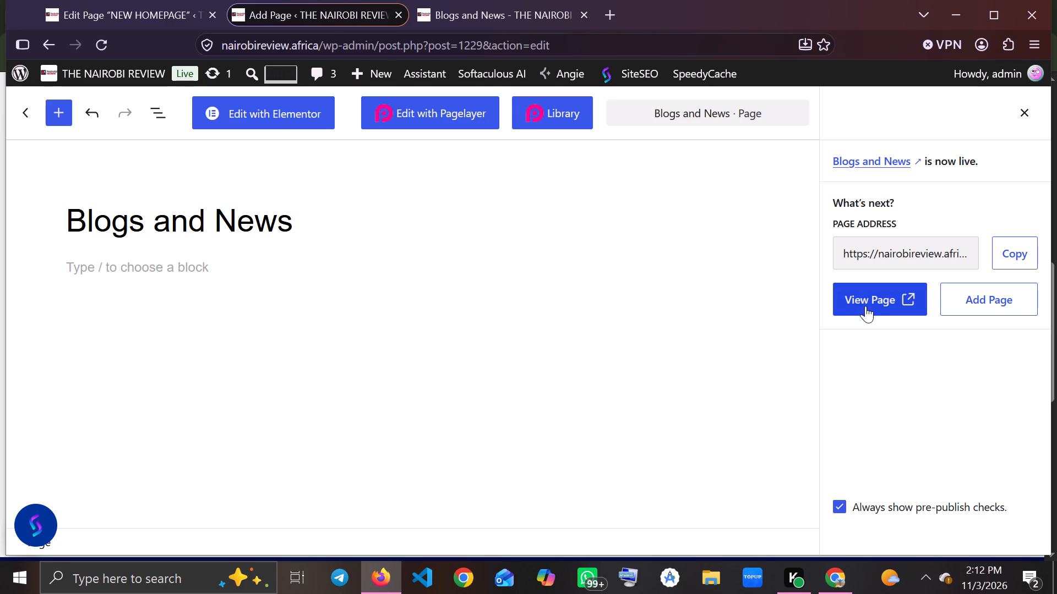
pyautogui.hscroll(1, 870, 362)
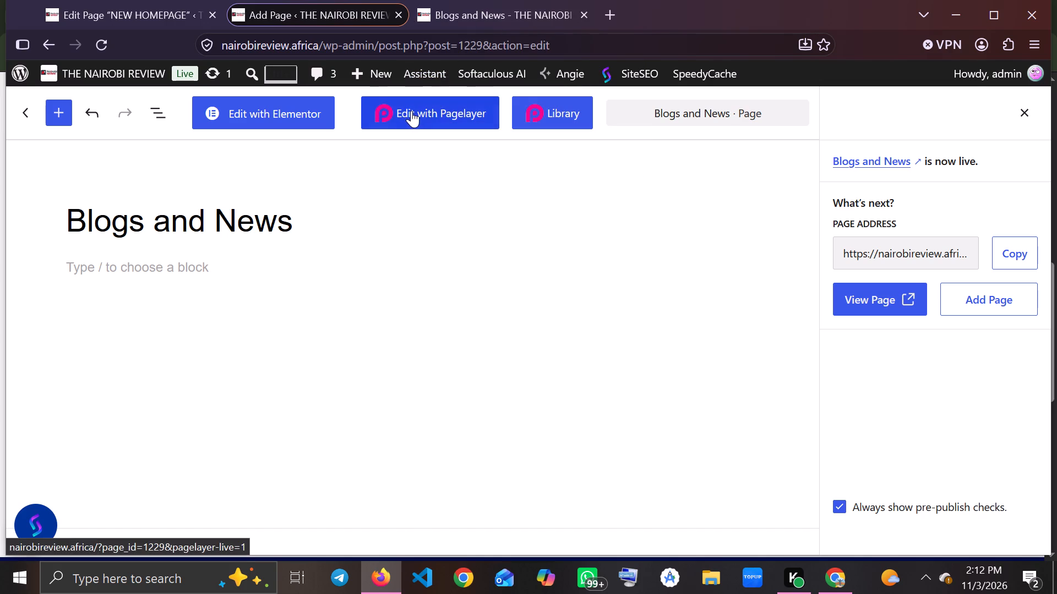
pyautogui.click(415, 111)
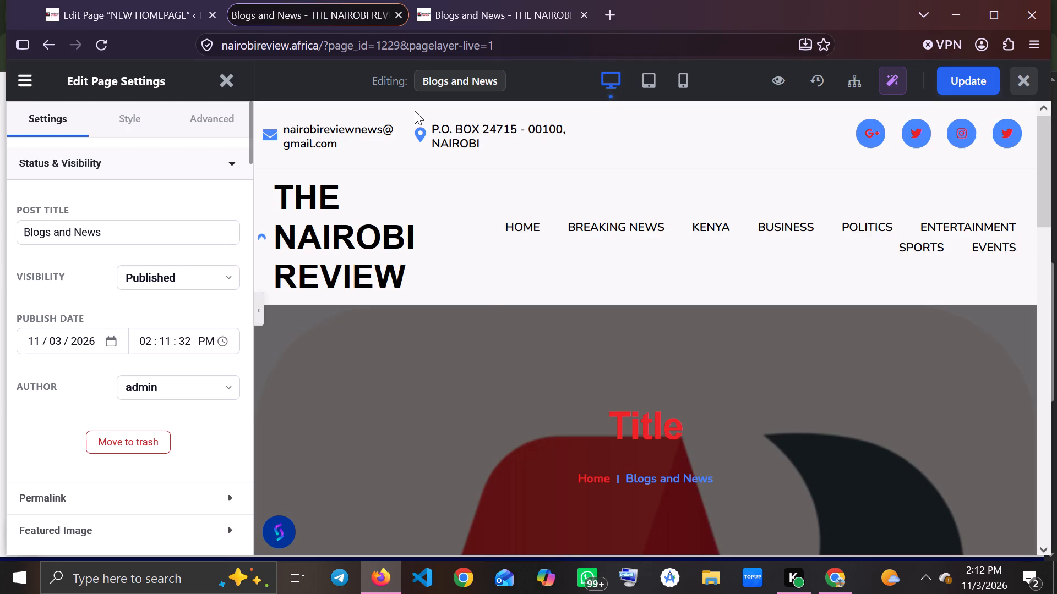
pyautogui.scroll(-4, 493, 302)
pyautogui.scroll(1, 493, 302)
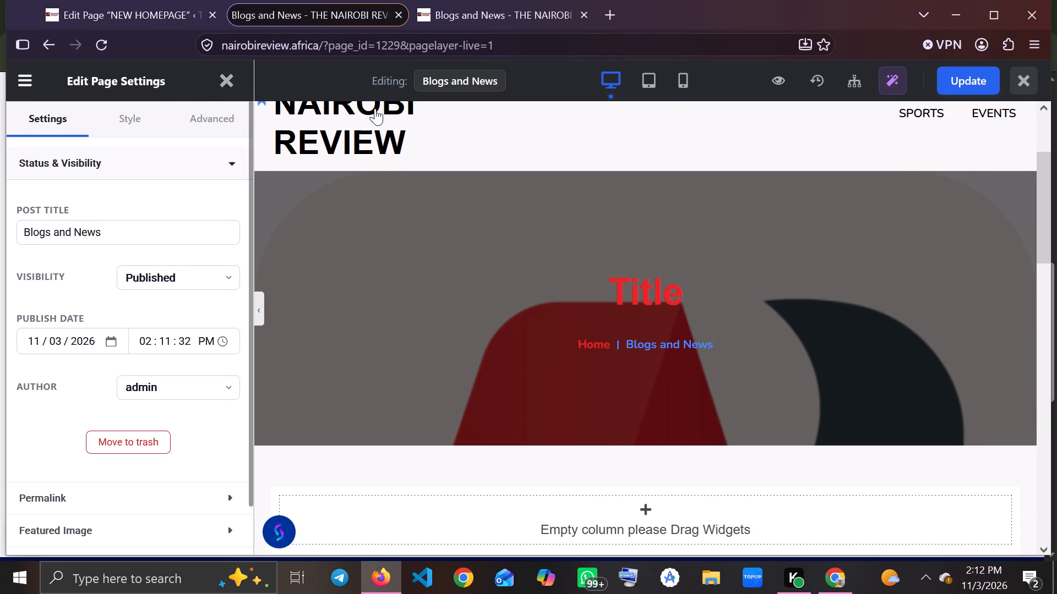
pyautogui.click(47, 43)
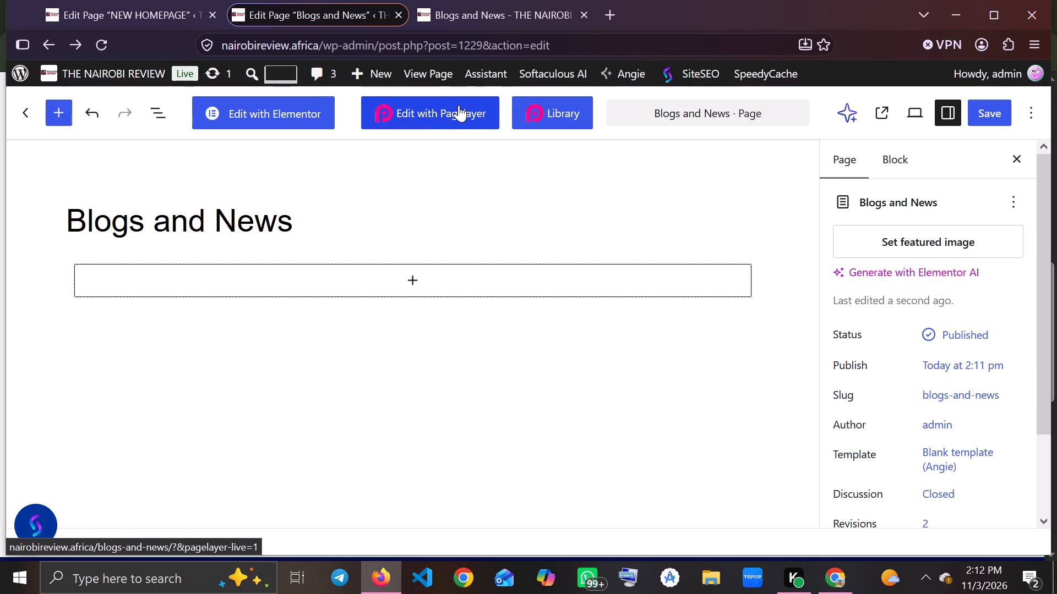
# Insert the "A bicycle ride around the world begins with a single pedal stroke" header template from the Pagelayer Library.
pyautogui.click(575, 105)
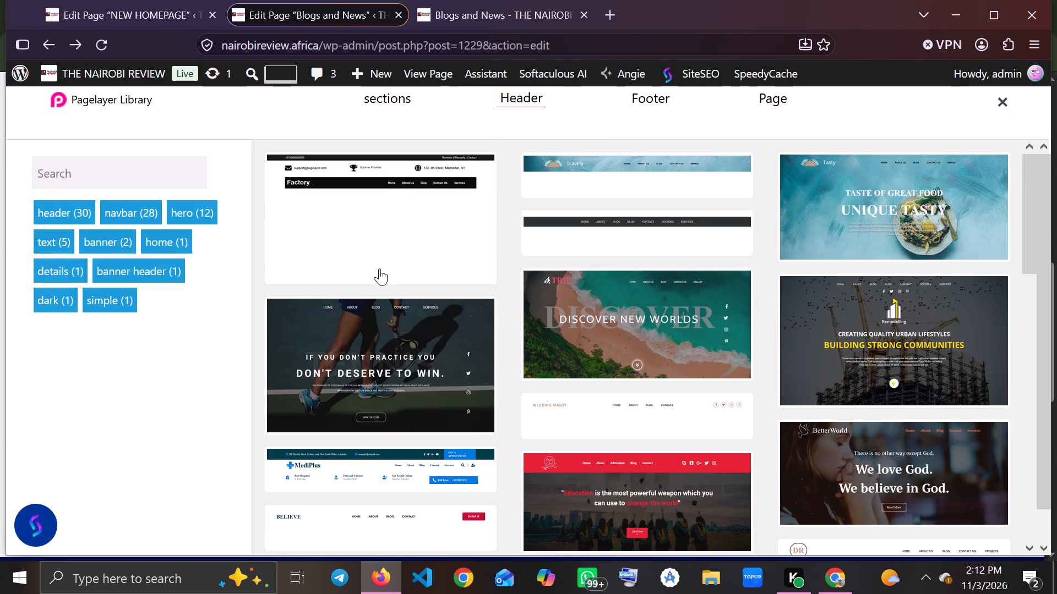
pyautogui.scroll(-2, 379, 268)
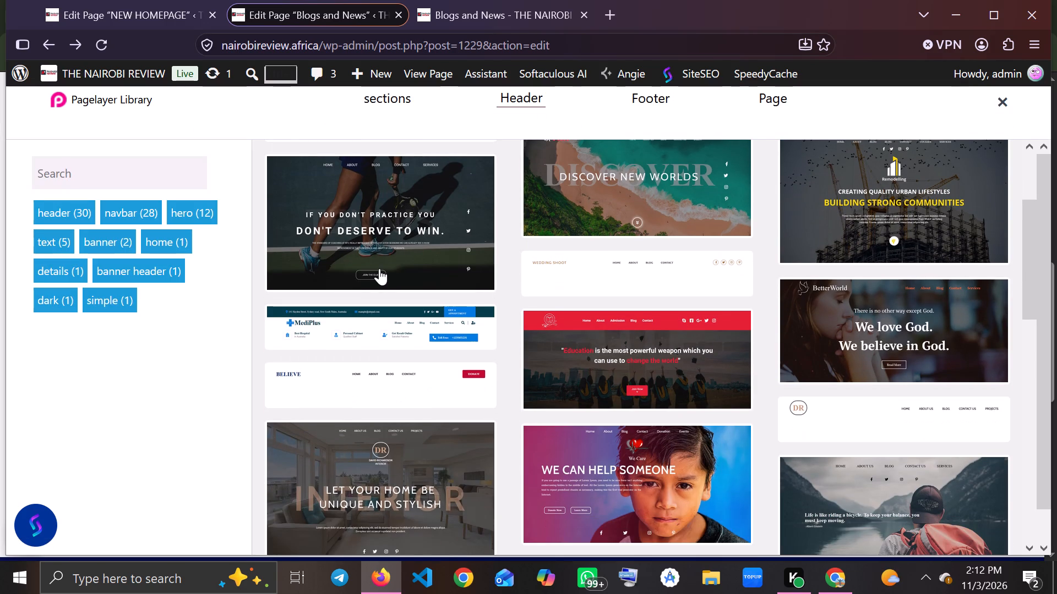
pyautogui.scroll(-4, 379, 268)
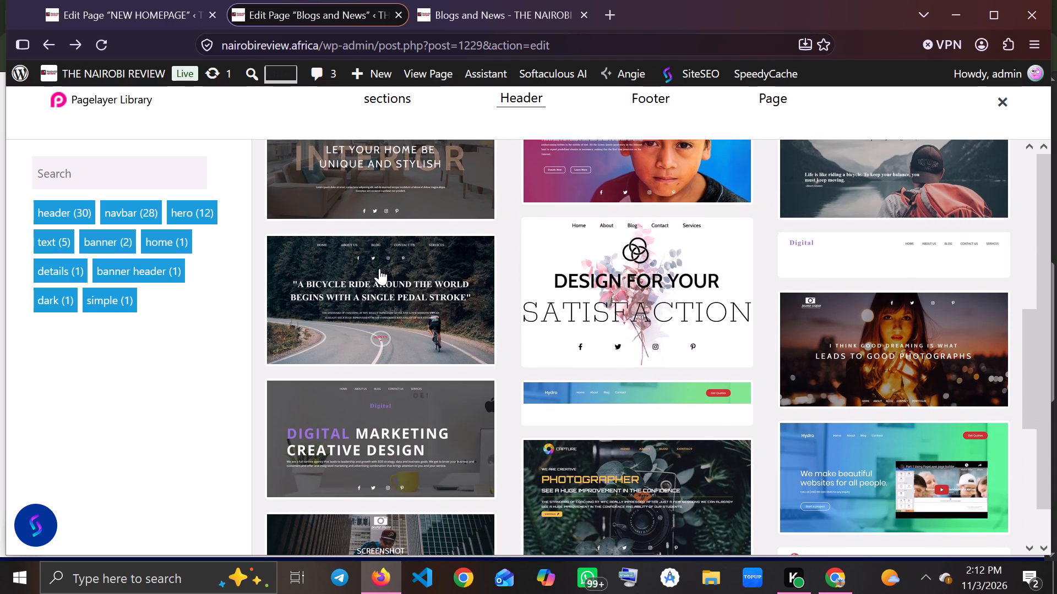
pyautogui.click(379, 268)
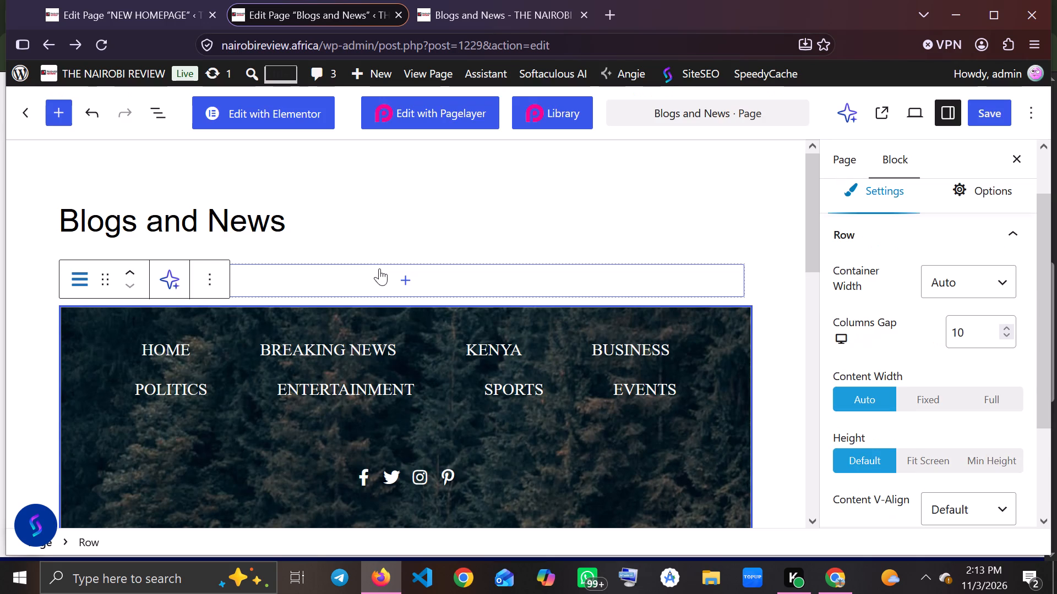
# Review the inserted bicycle-ride header in the block editor and save the Blogs and News page.
pyautogui.click(471, 205)
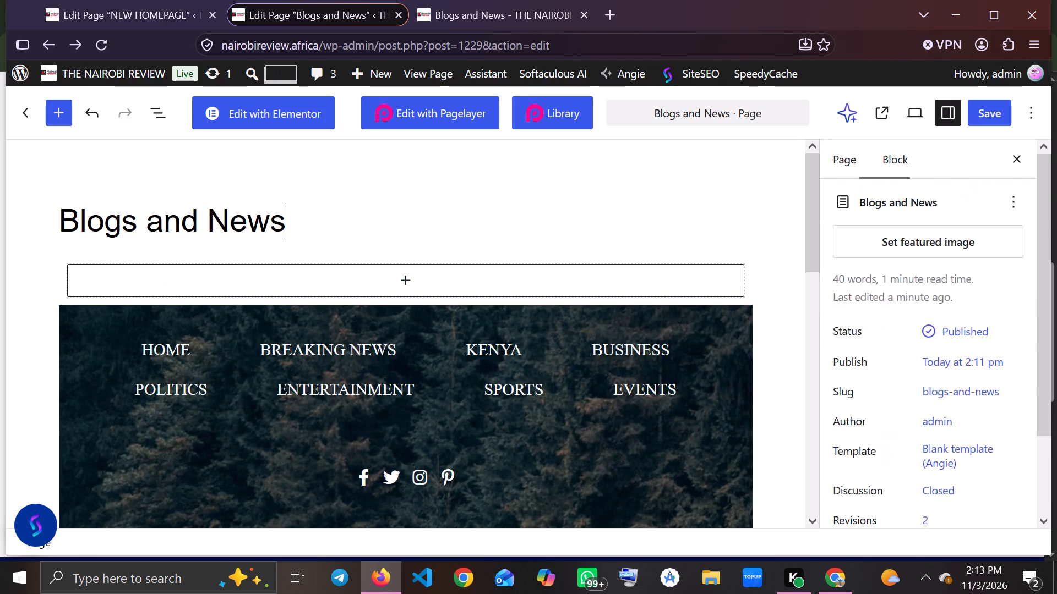
pyautogui.scroll(-7, 471, 205)
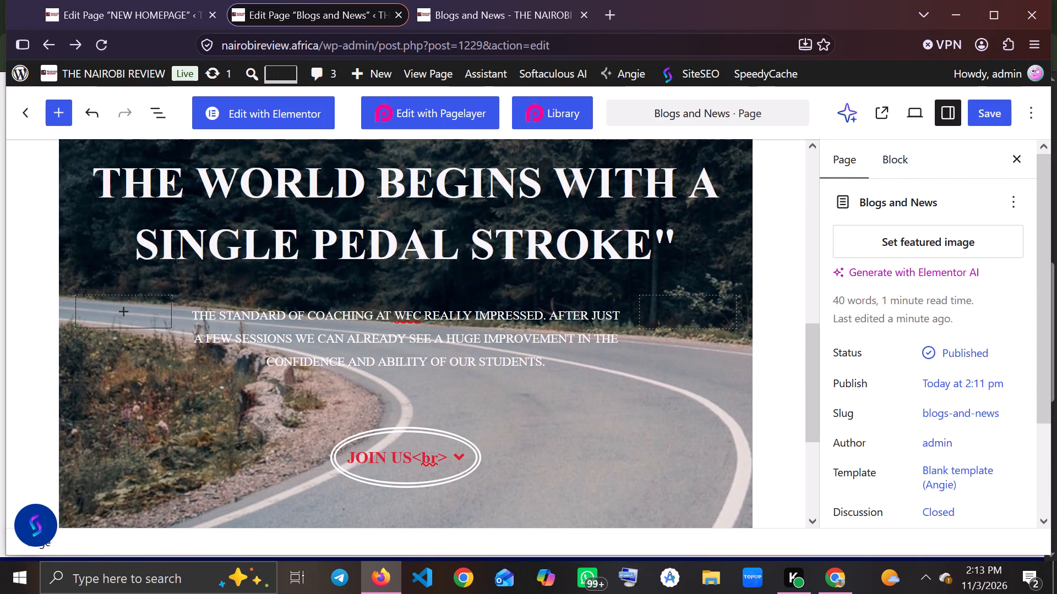
pyautogui.scroll(-4, 471, 205)
pyautogui.scroll(1, 471, 205)
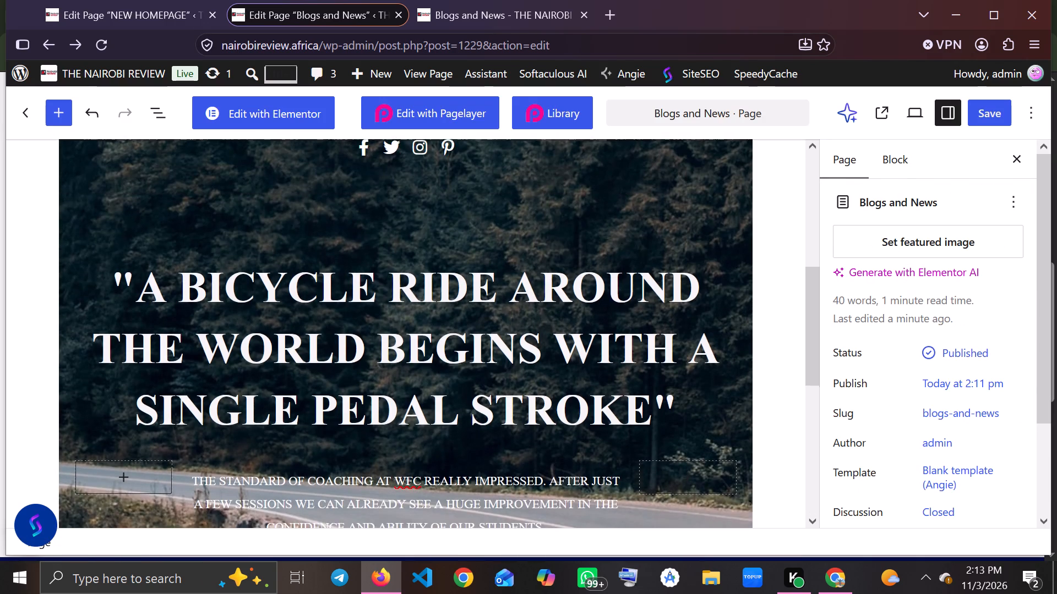
pyautogui.scroll(3, 471, 205)
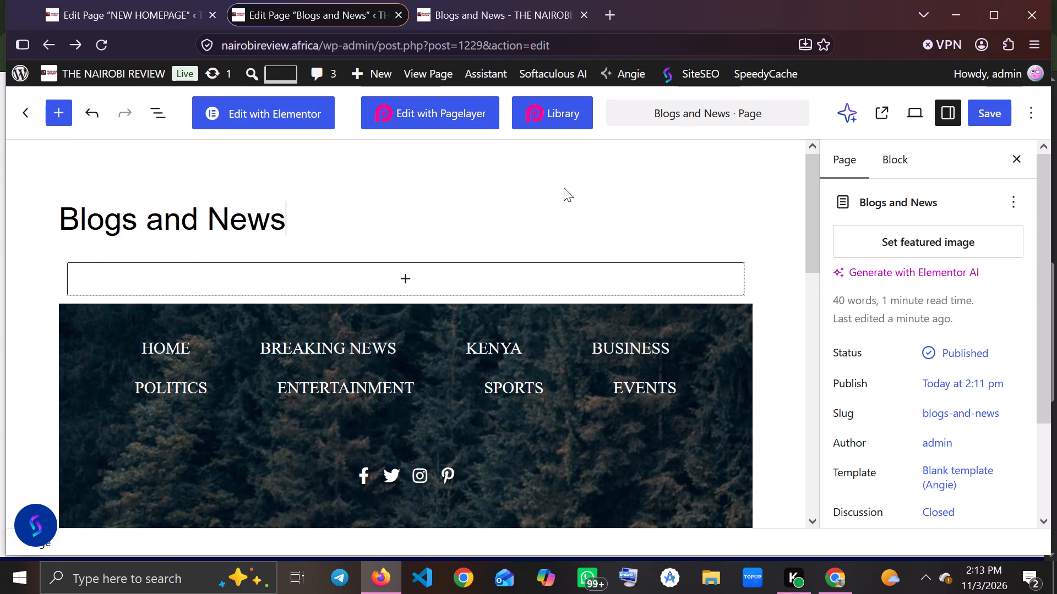
pyautogui.click(983, 107)
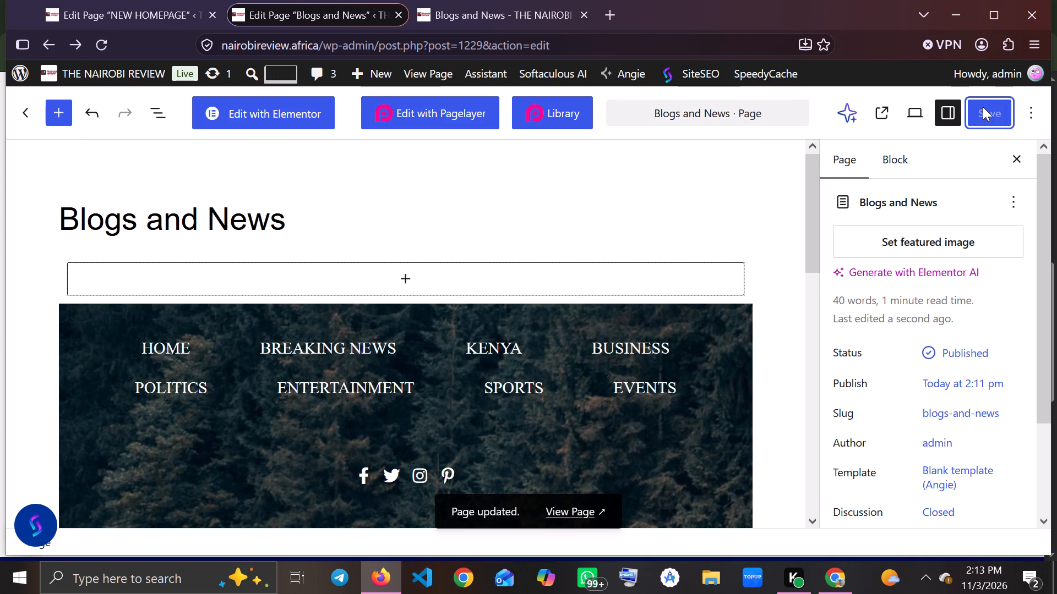
# View the updated live Blogs and News page and examine how the bicycle-ride header sits beside the sidebar and above the footer.
pyautogui.click(582, 515)
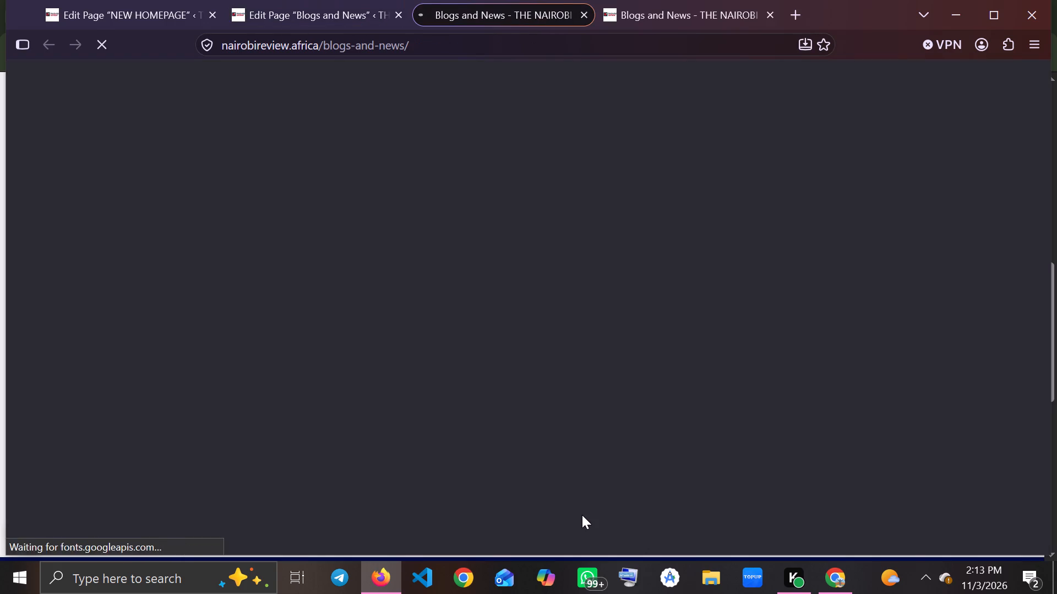
pyautogui.scroll(-4, 653, 348)
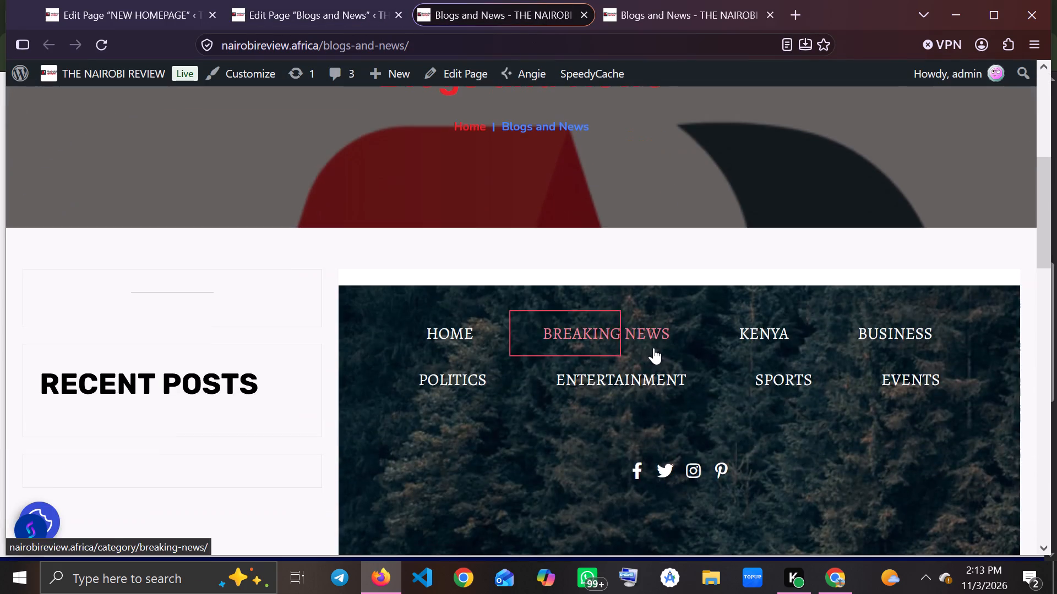
pyautogui.scroll(-6, 653, 348)
pyautogui.hscroll(1, 653, 348)
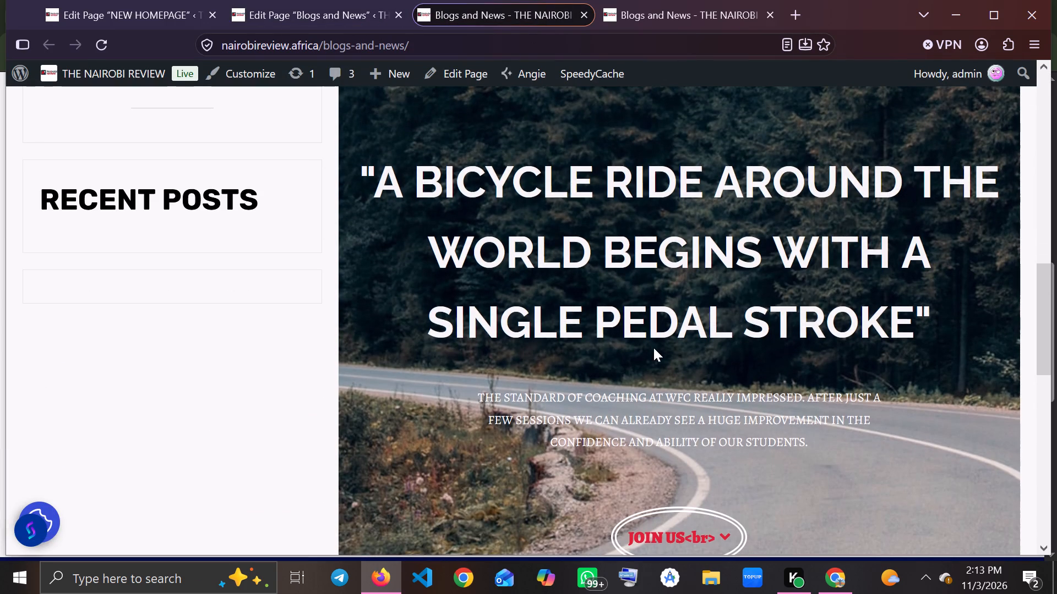
pyautogui.hscroll(1, 653, 348)
pyautogui.scroll(-3, 653, 348)
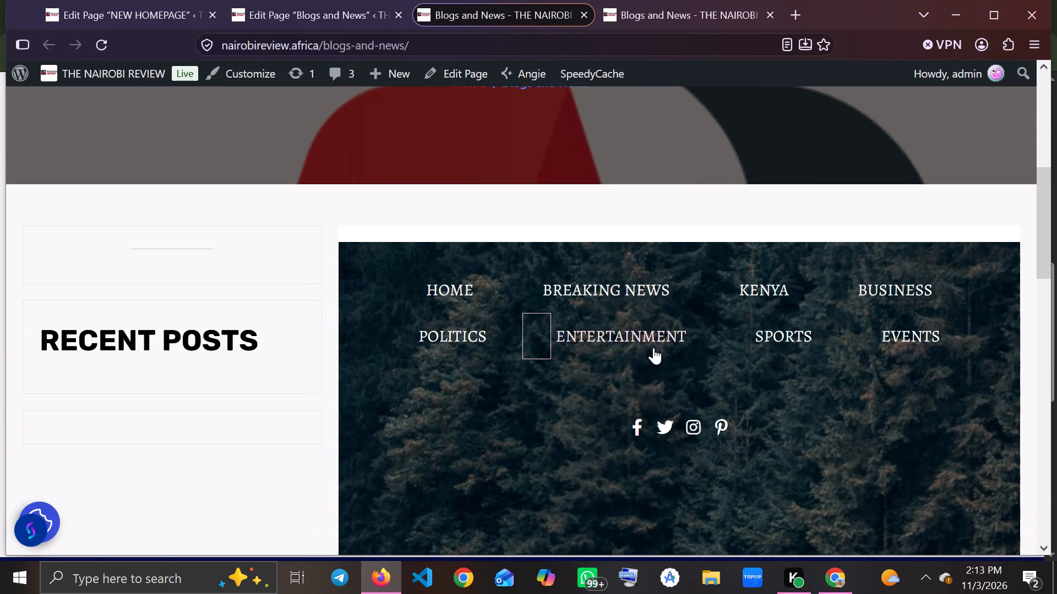
pyautogui.hscroll(8, 205, 388)
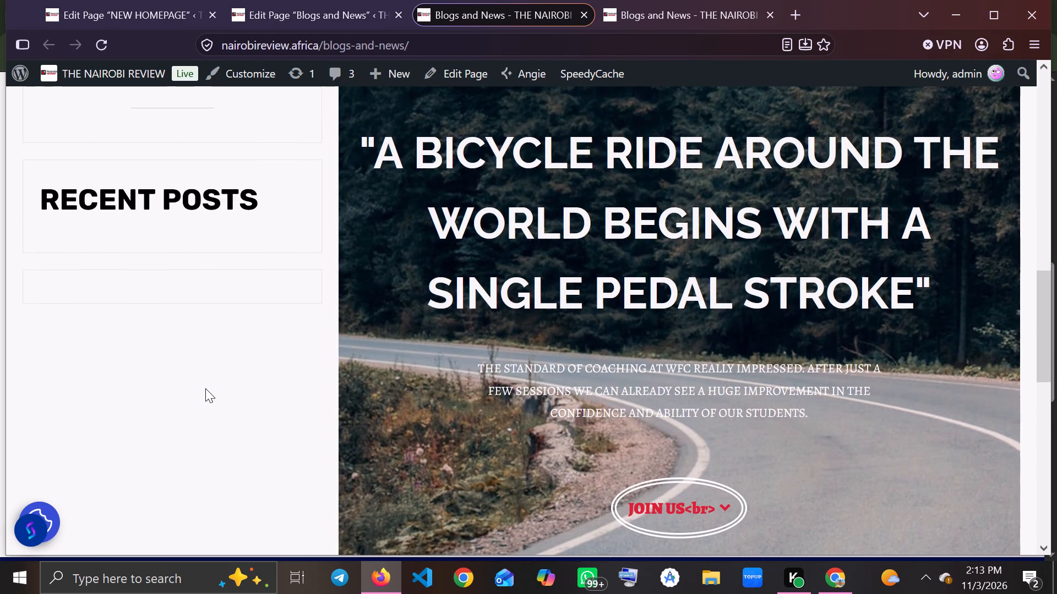
pyautogui.hscroll(4, 205, 388)
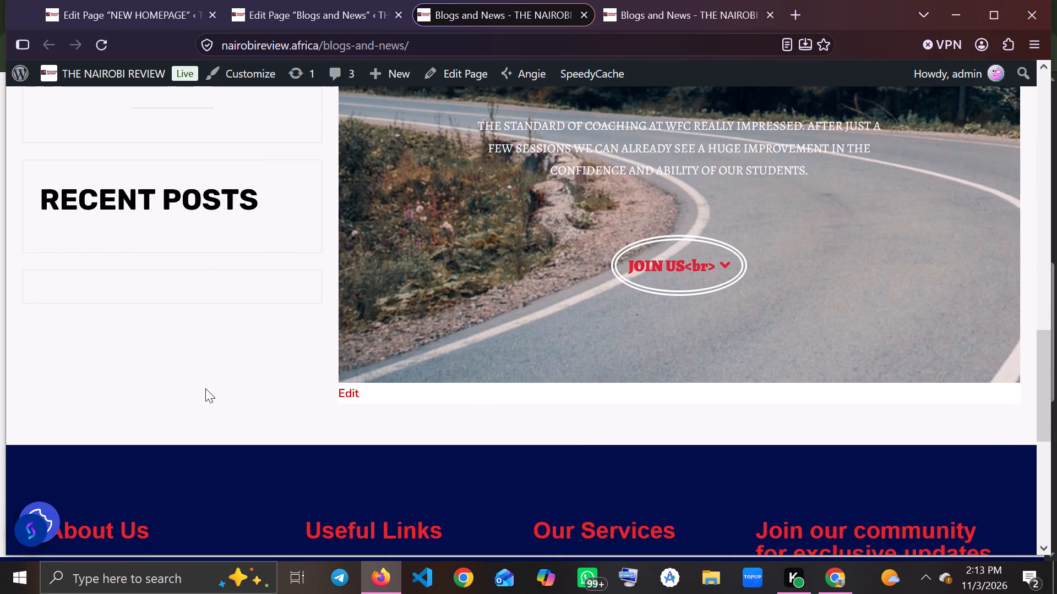
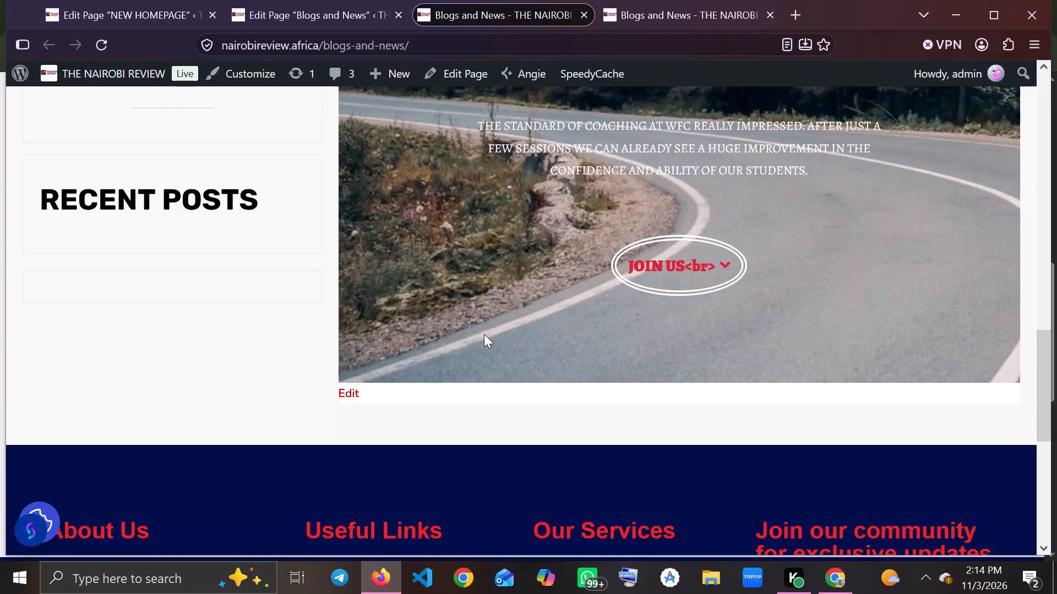
# Examine the bicycle-ride header's menu, heading, button and sidebar layout on the live Blogs and News page, and close the page.
pyautogui.scroll(8, 475, 362)
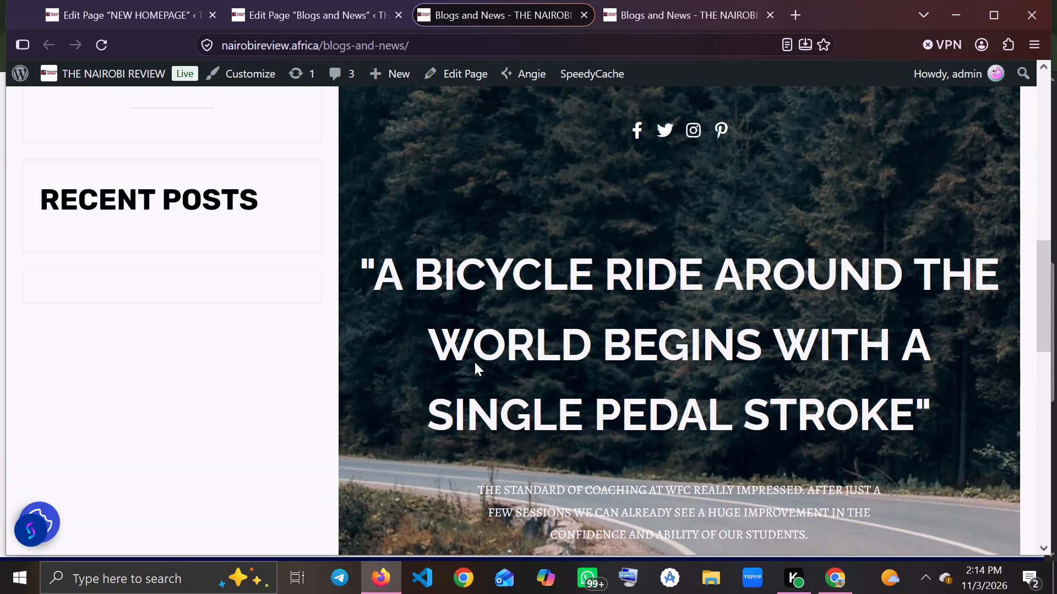
pyautogui.scroll(1, 475, 362)
pyautogui.scroll(2, 299, 324)
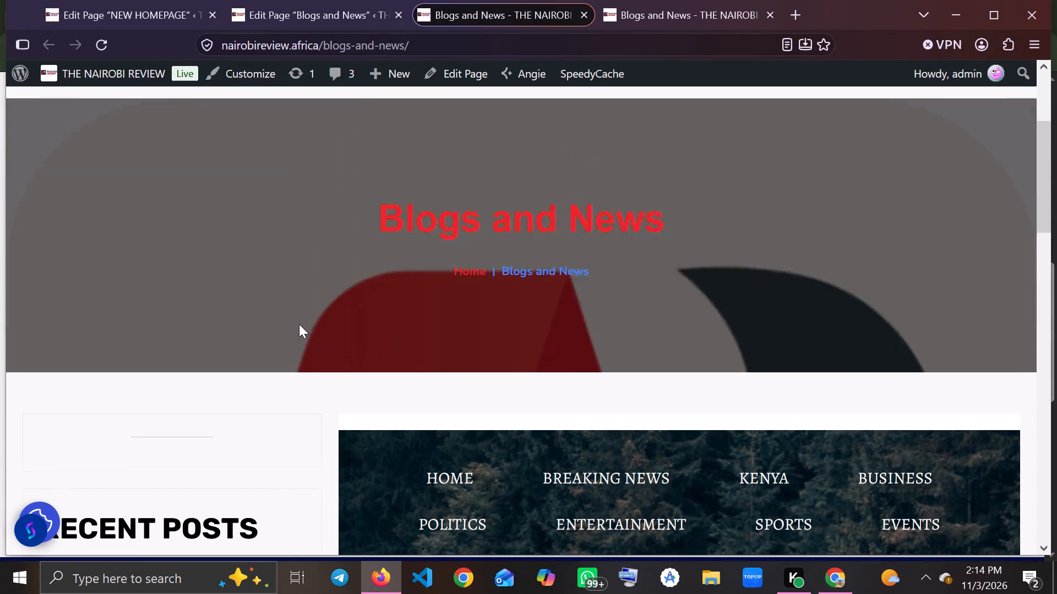
pyautogui.scroll(2, 299, 324)
pyautogui.hscroll(1, 299, 324)
pyautogui.scroll(-1, 299, 324)
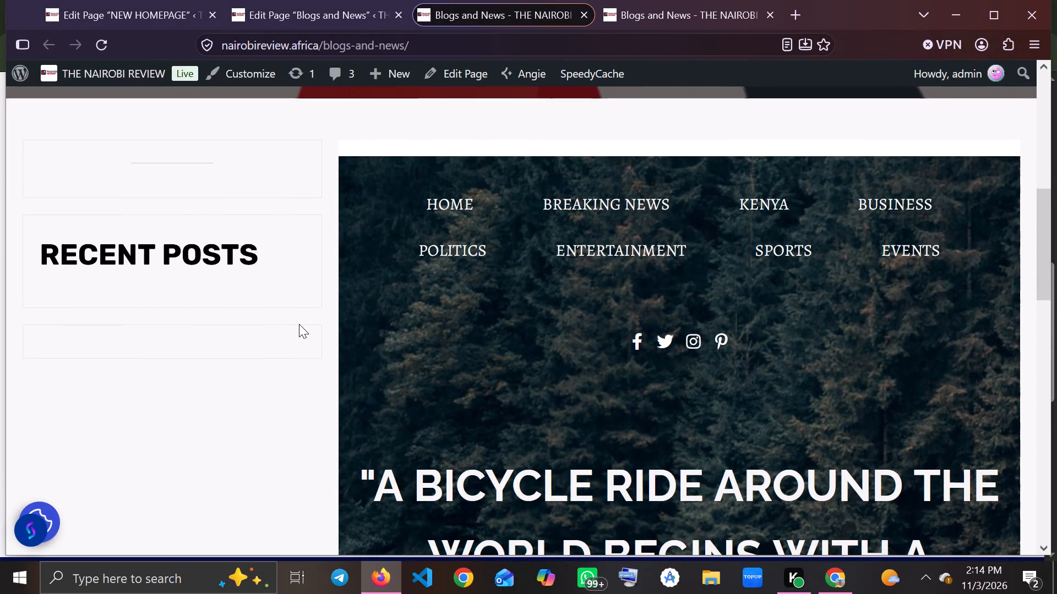
pyautogui.scroll(-1, 299, 324)
pyautogui.click(299, 324)
pyautogui.scroll(-1, 307, 306)
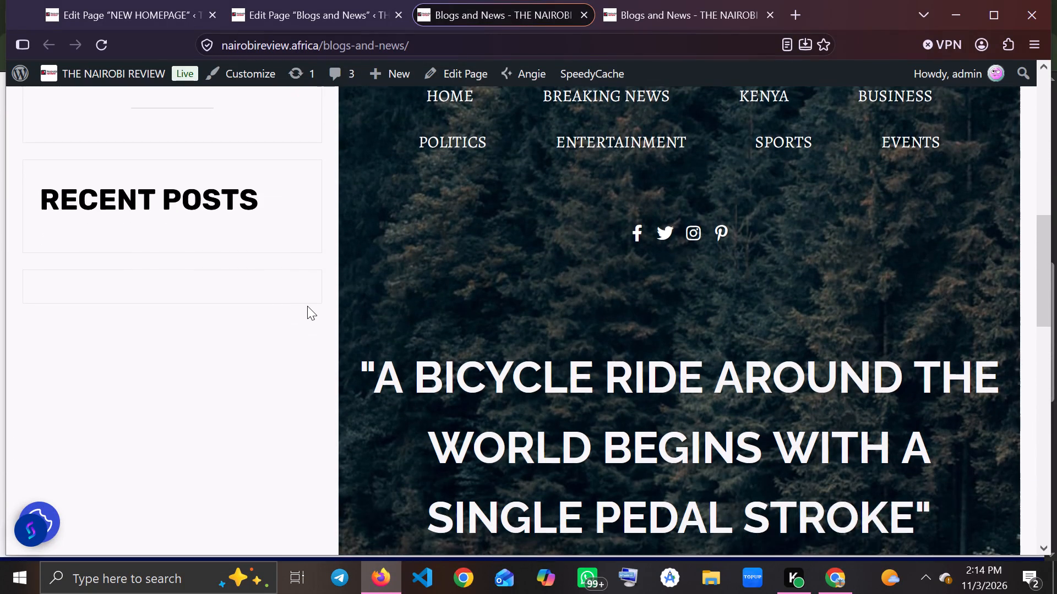
pyautogui.scroll(-2, 307, 306)
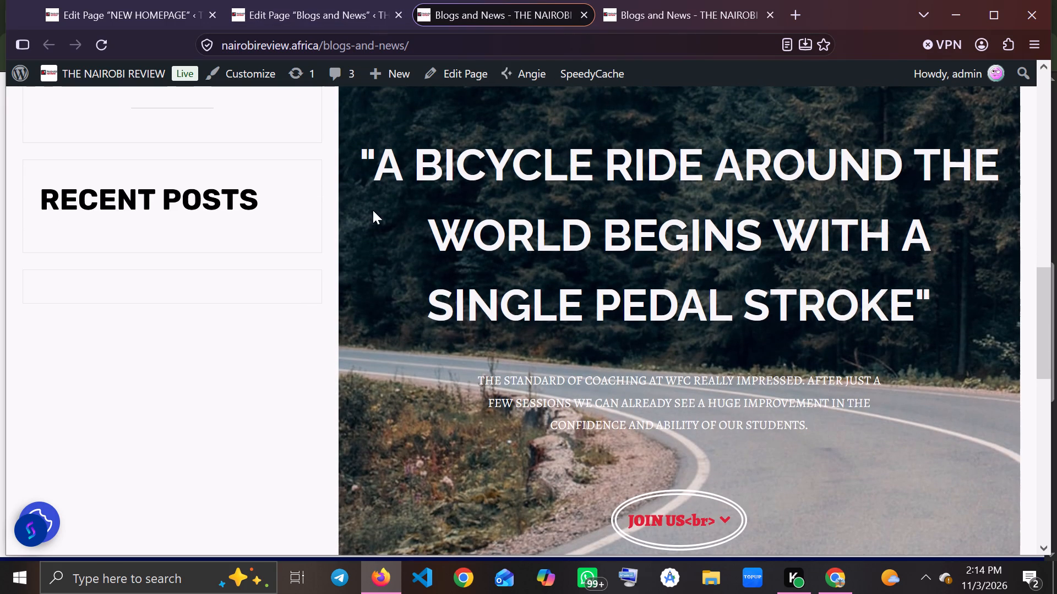
pyautogui.scroll(-3, 376, 222)
pyautogui.scroll(2, 376, 222)
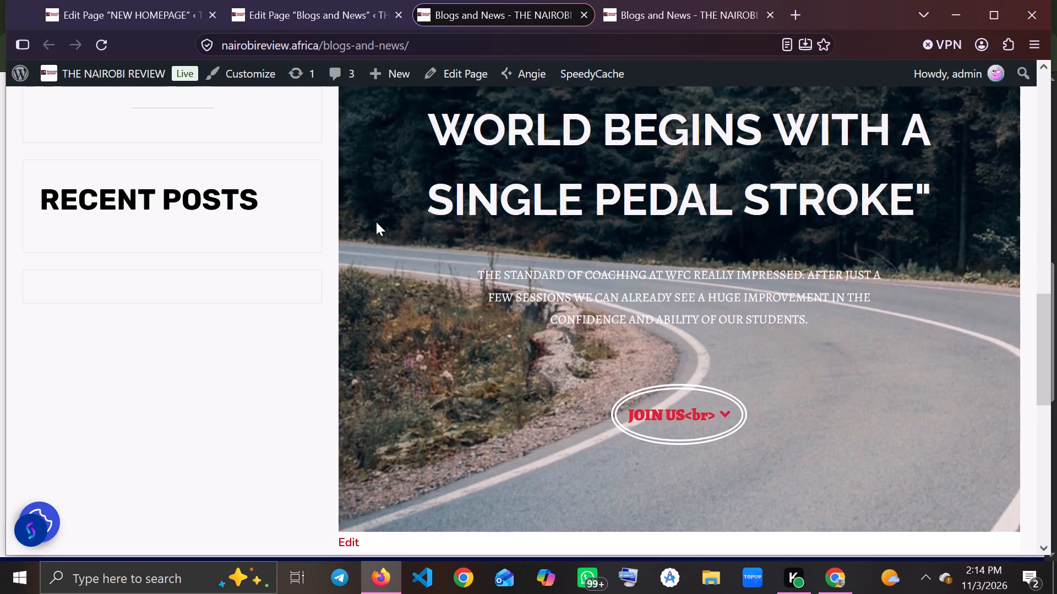
pyautogui.scroll(6, 376, 222)
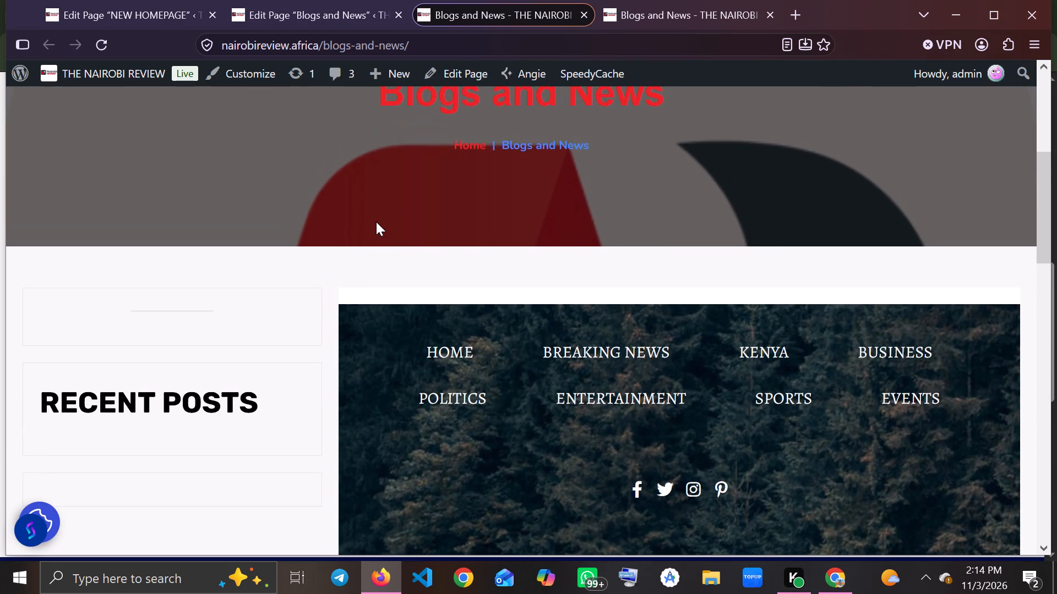
pyautogui.scroll(-2, 376, 222)
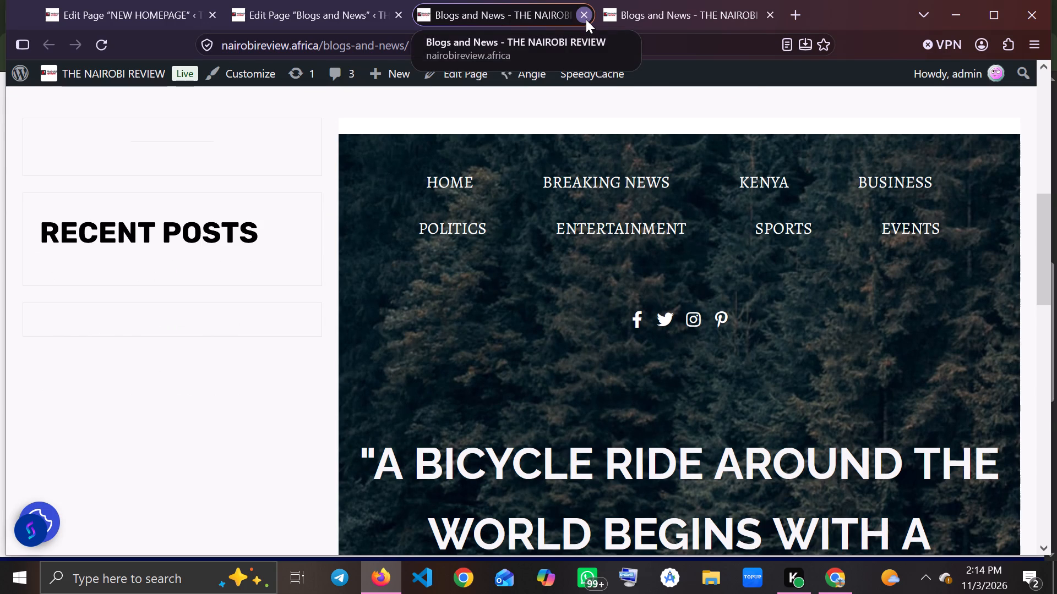
pyautogui.click(586, 19)
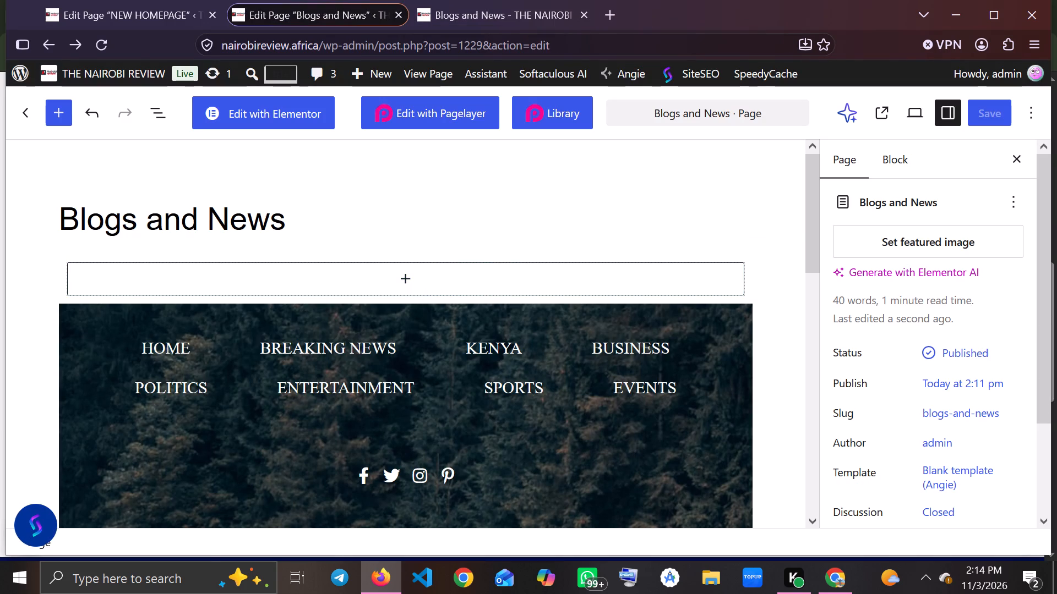
# Delete the Primary / Mega Menu and Social Share blocks from the bicycle-ride header on the Blogs and News page.
pyautogui.click(408, 332)
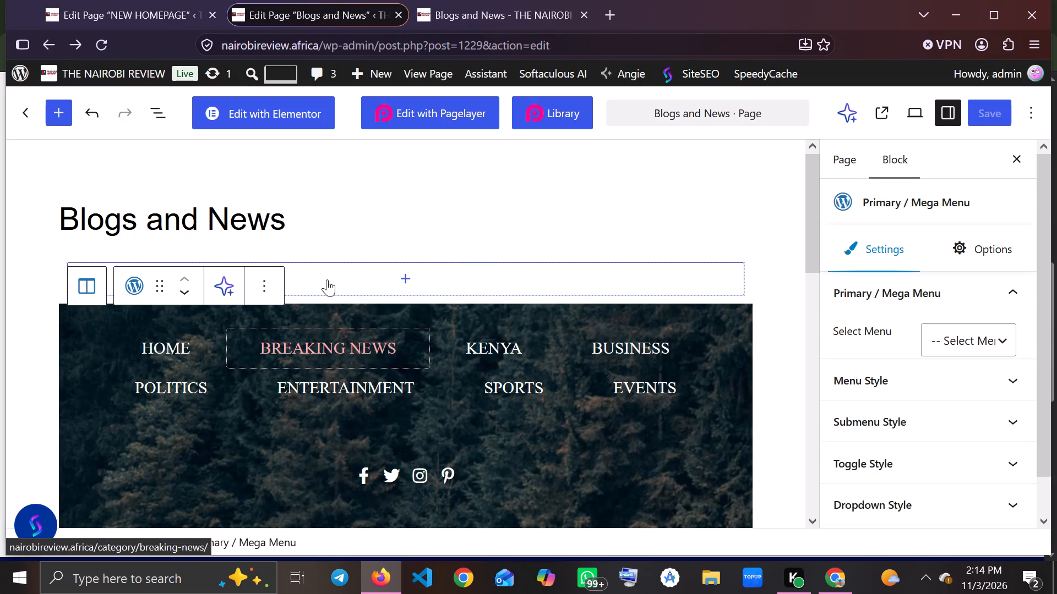
pyautogui.click(263, 283)
pyautogui.scroll(-4, 338, 433)
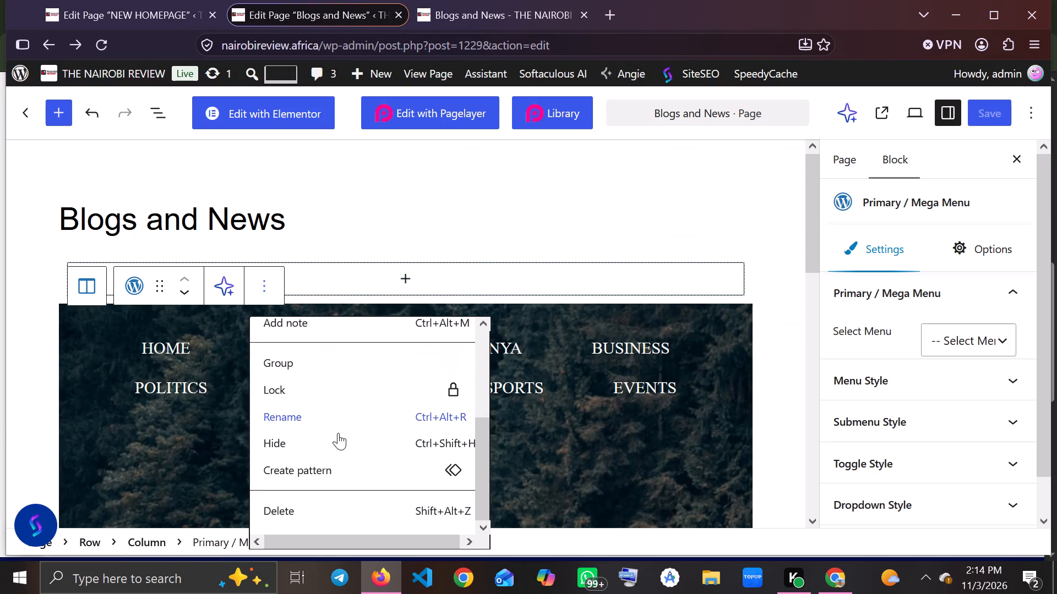
pyautogui.click(298, 515)
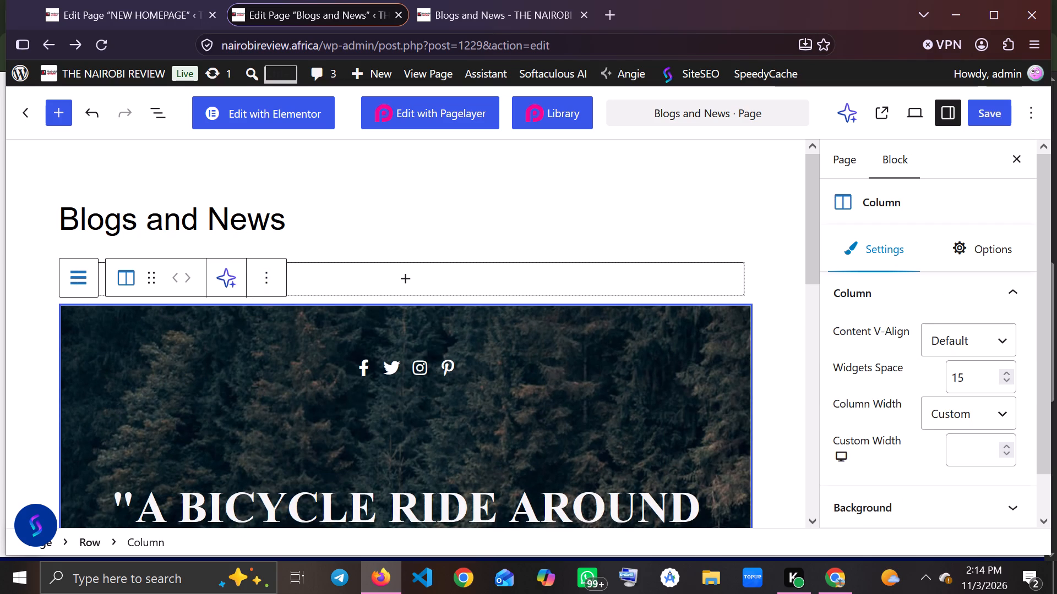
pyautogui.scroll(-2, 455, 296)
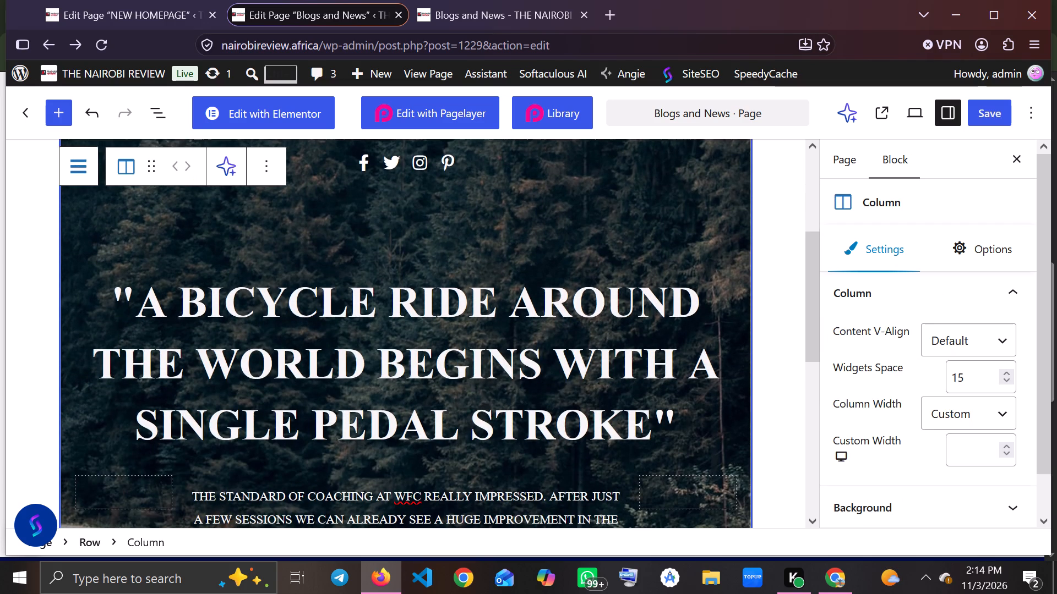
pyautogui.scroll(3, 455, 296)
pyautogui.click(347, 348)
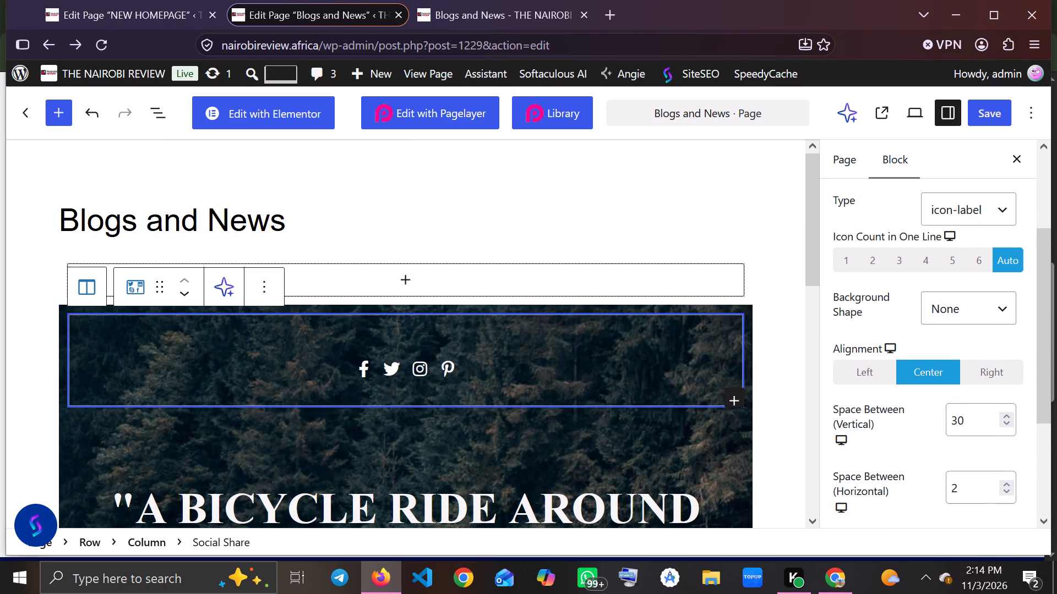
pyautogui.click(266, 285)
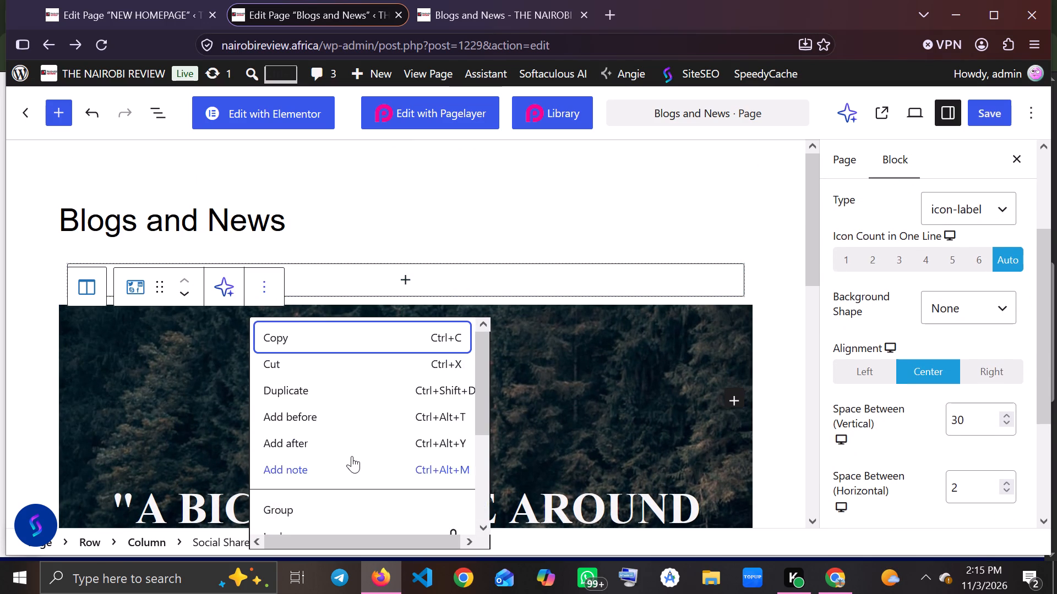
pyautogui.scroll(-3, 352, 456)
pyautogui.click(301, 505)
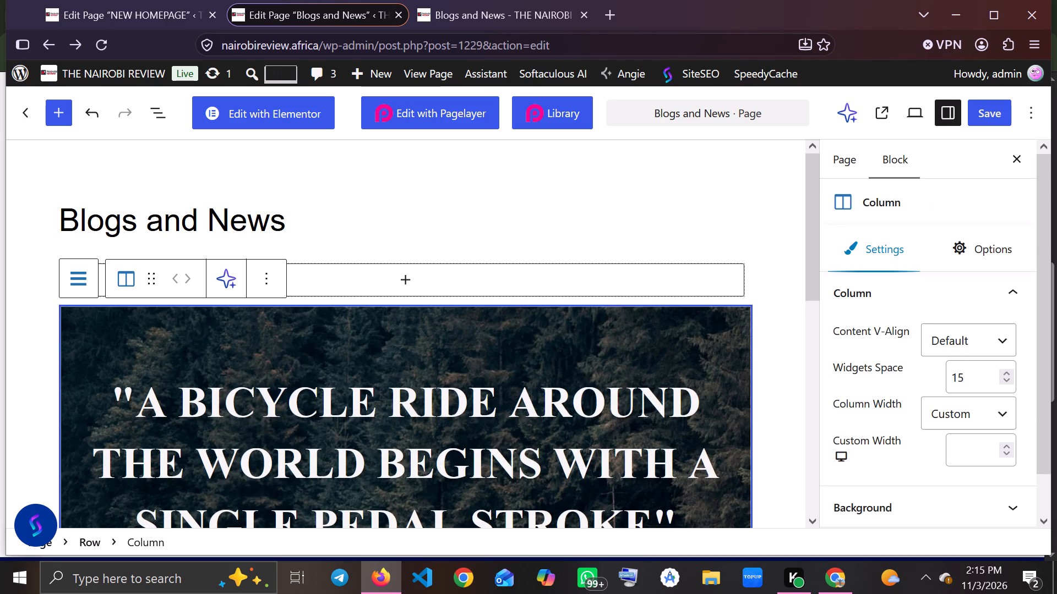
# Delete the header's remaining column with the bicycle-ride heading and its leftover row, and place the cursor below the empty first row.
pyautogui.click(267, 272)
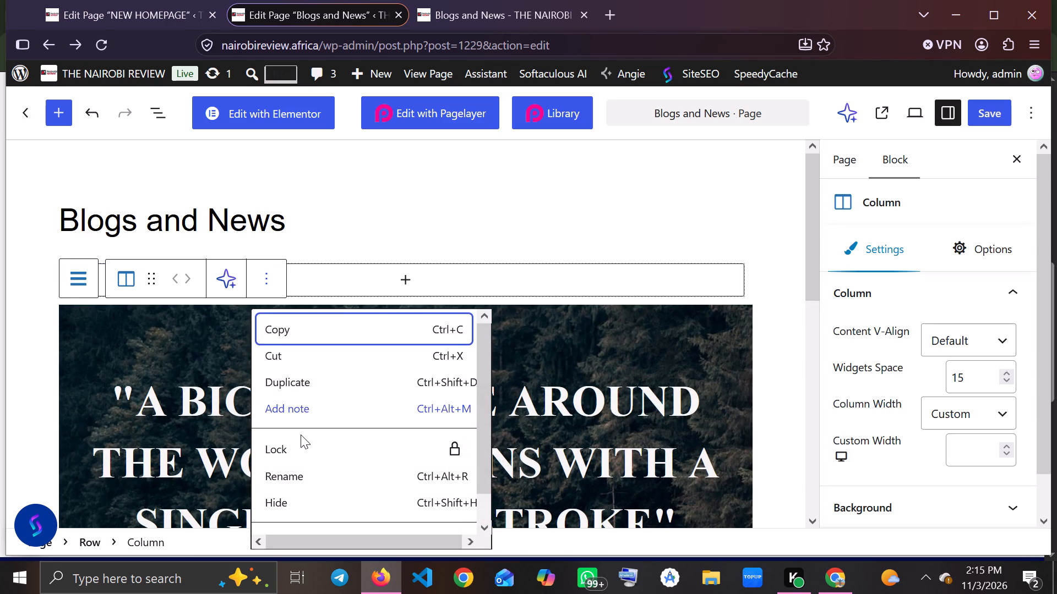
pyautogui.scroll(-3, 301, 435)
pyautogui.click(283, 516)
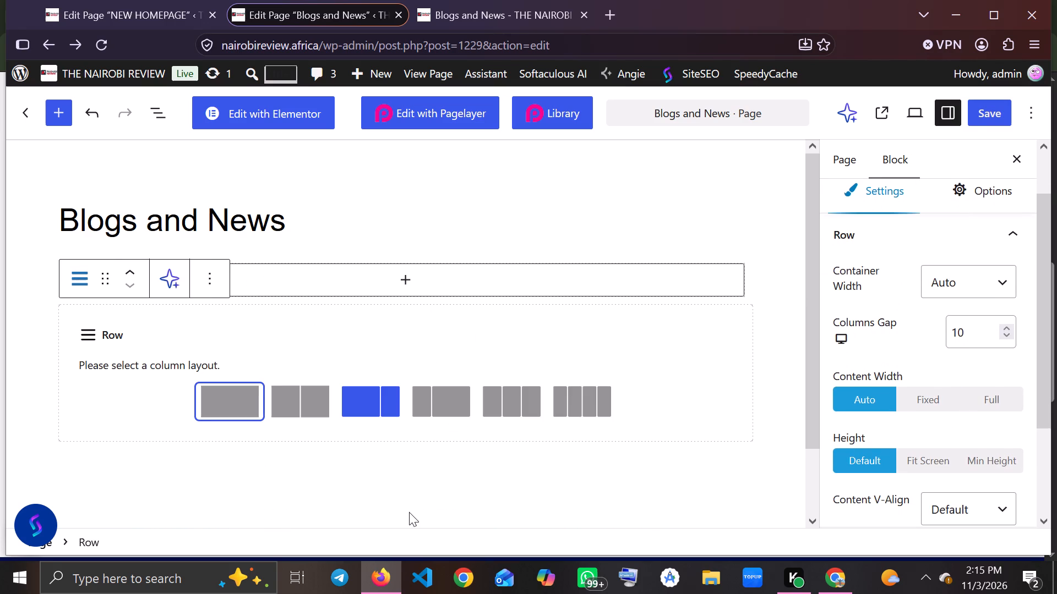
pyautogui.click(423, 479)
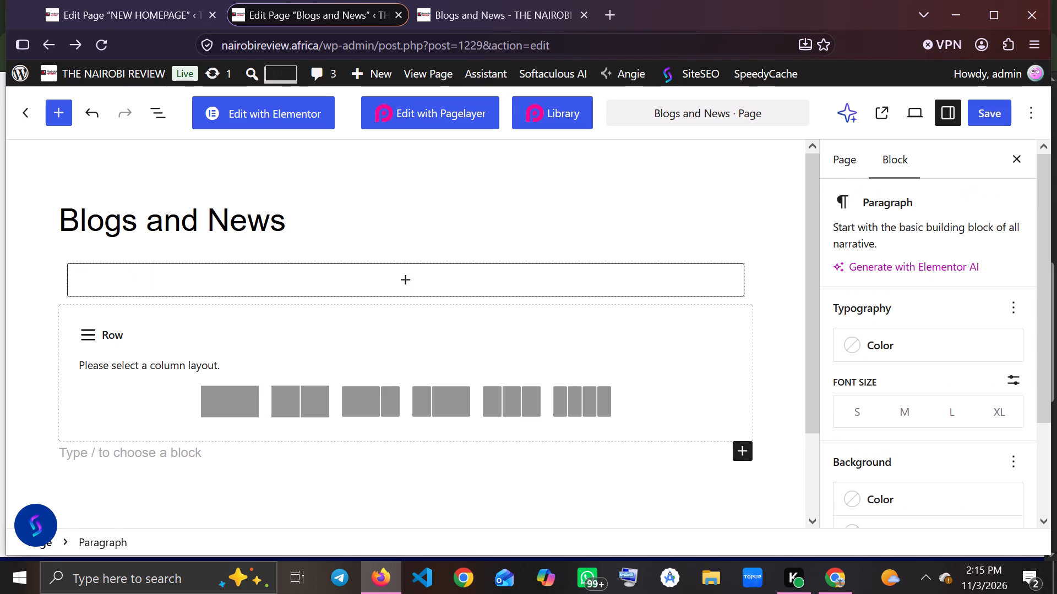
pyautogui.scroll(-2, 419, 340)
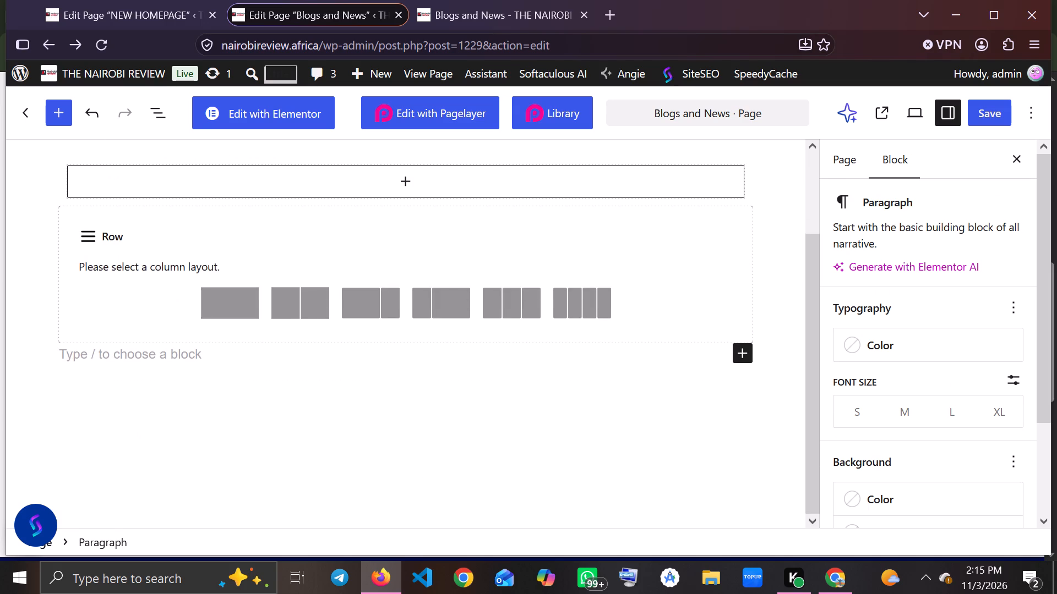
pyautogui.click(40, 174)
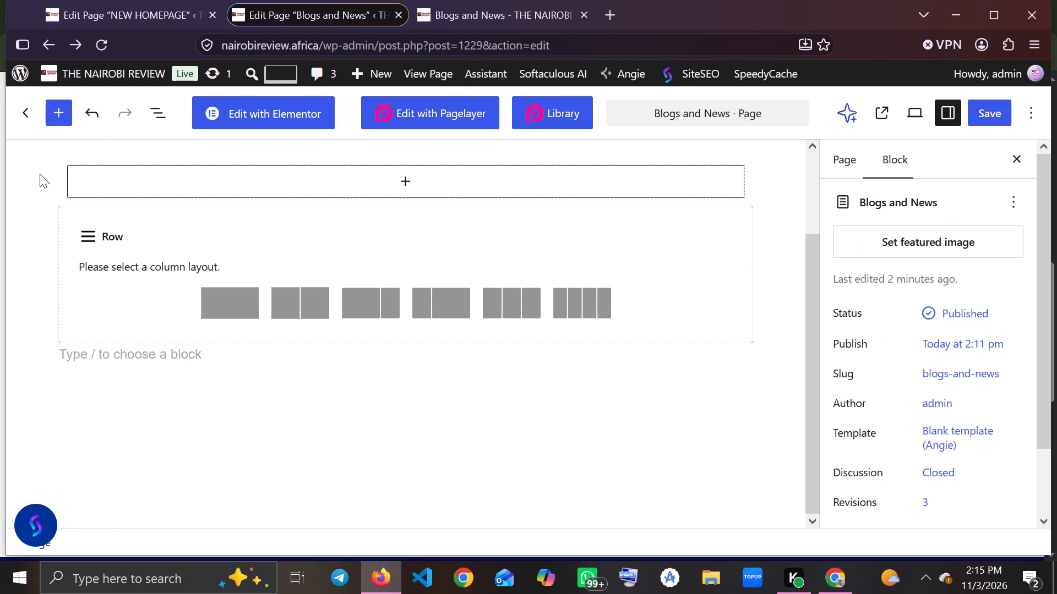
pyautogui.click(162, 246)
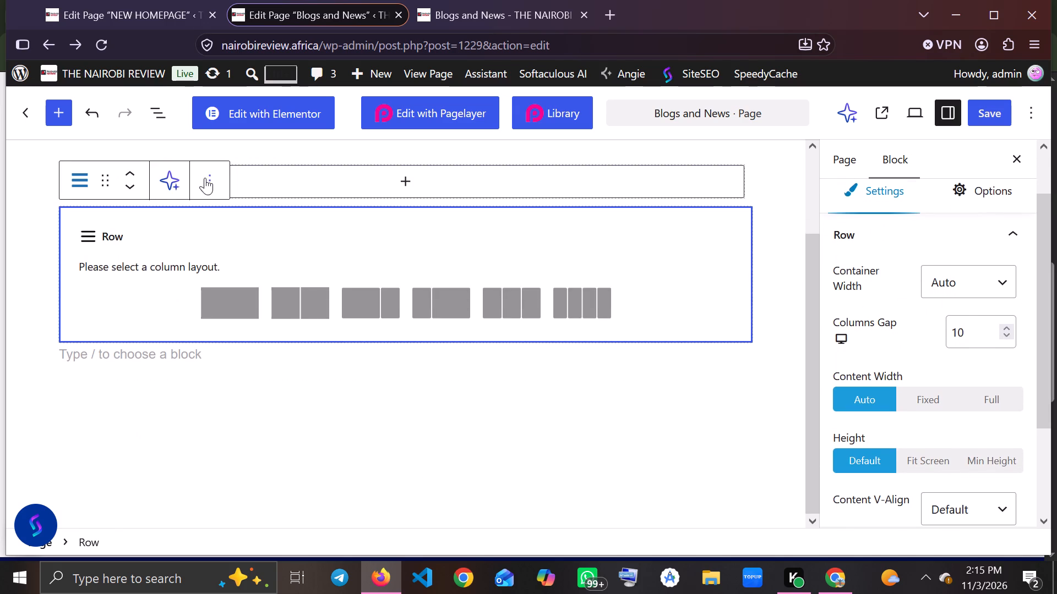
pyautogui.click(210, 180)
pyautogui.scroll(-3, 292, 345)
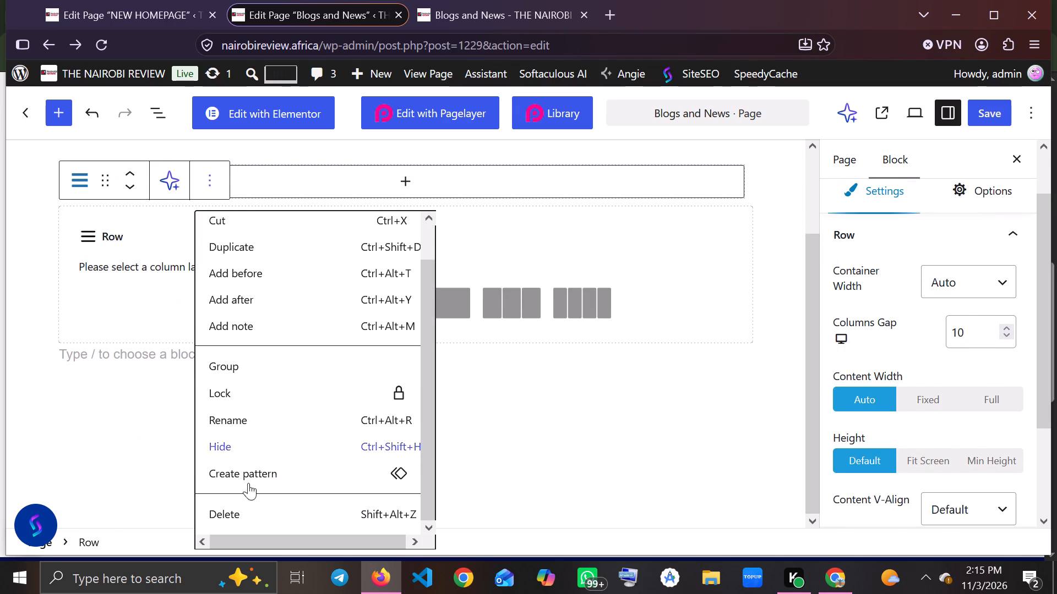
pyautogui.click(237, 506)
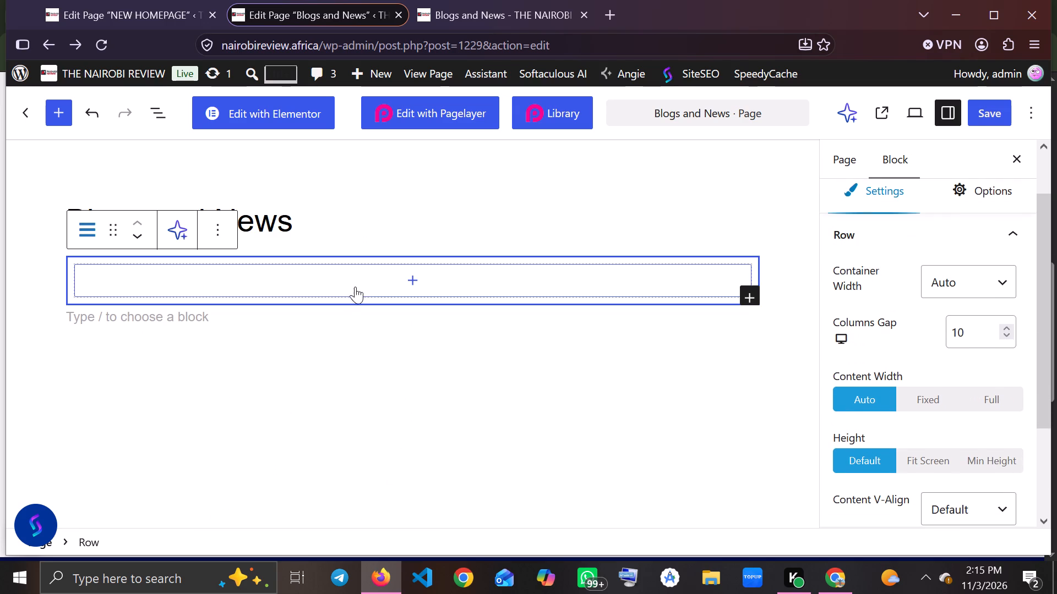
pyautogui.click(332, 411)
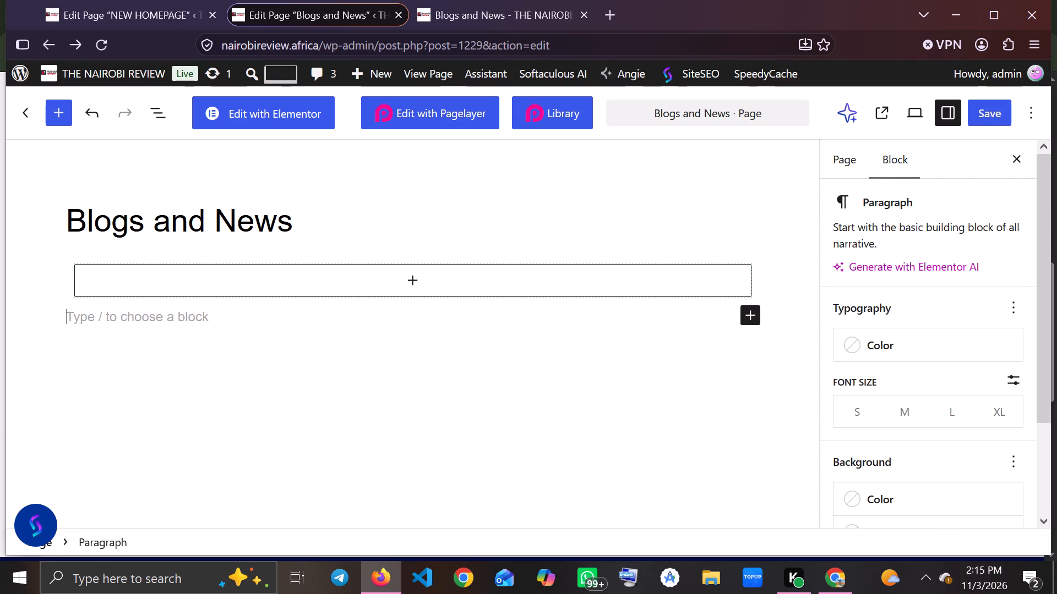
# Switch to the NEW HOMEPAGE editor and browse the Footer templates in the Pagelayer Library.
pyautogui.click(148, 14)
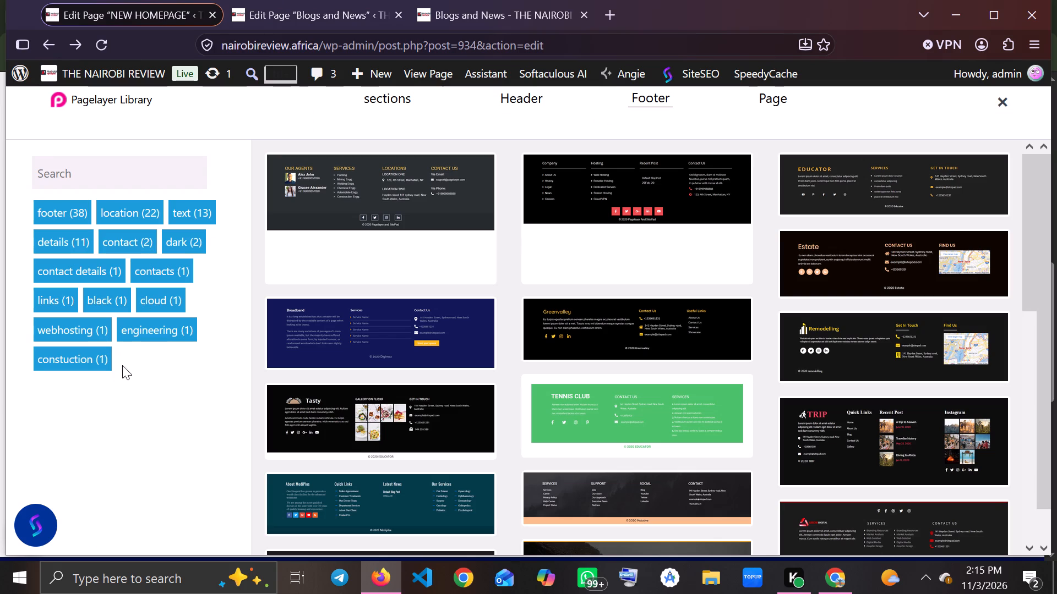
pyautogui.scroll(-1, 160, 386)
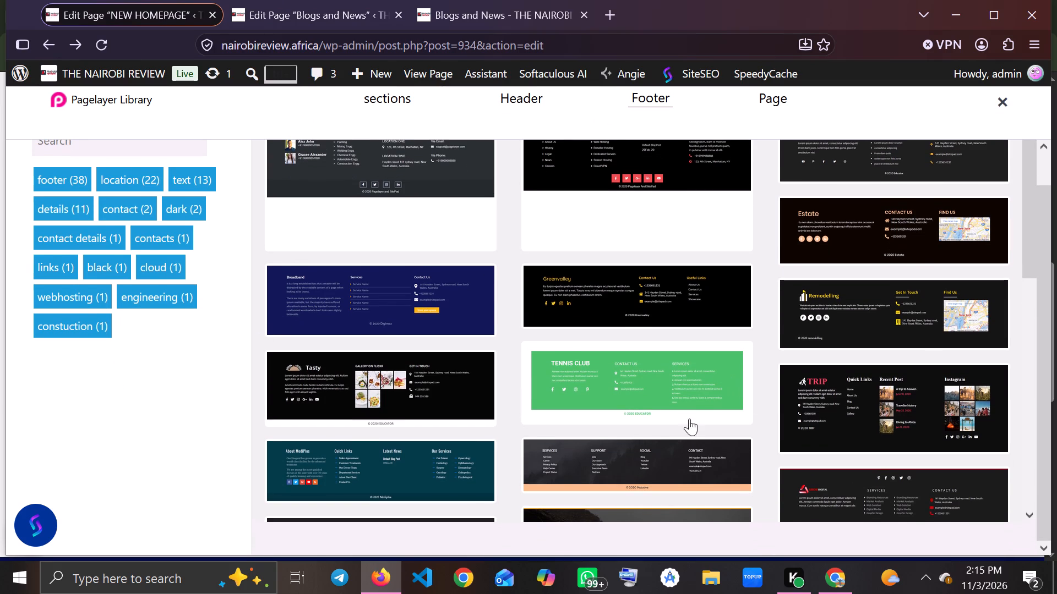
pyautogui.scroll(-1, 857, 389)
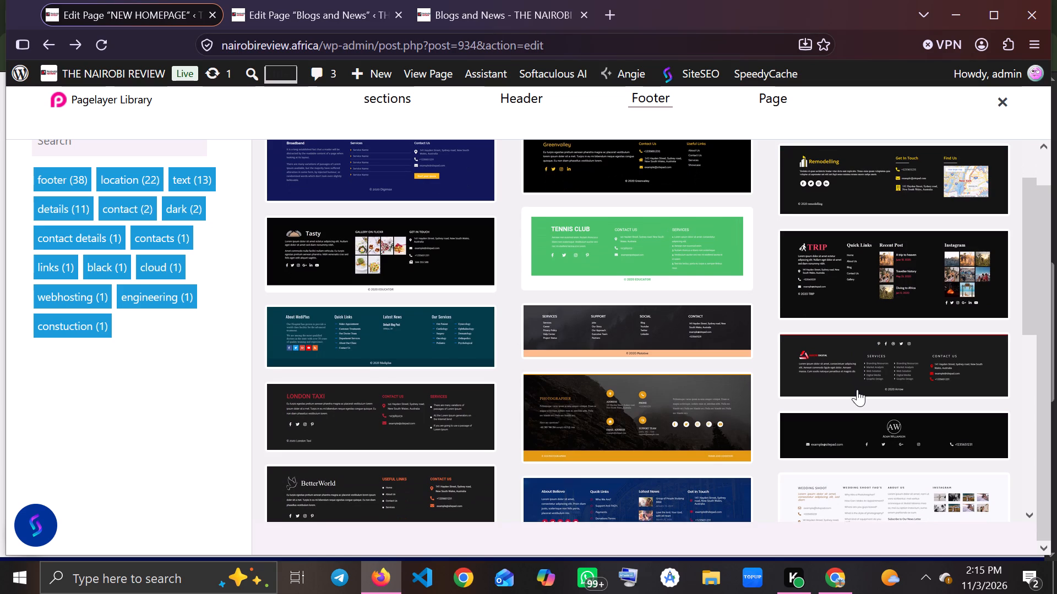
pyautogui.scroll(-3, 857, 389)
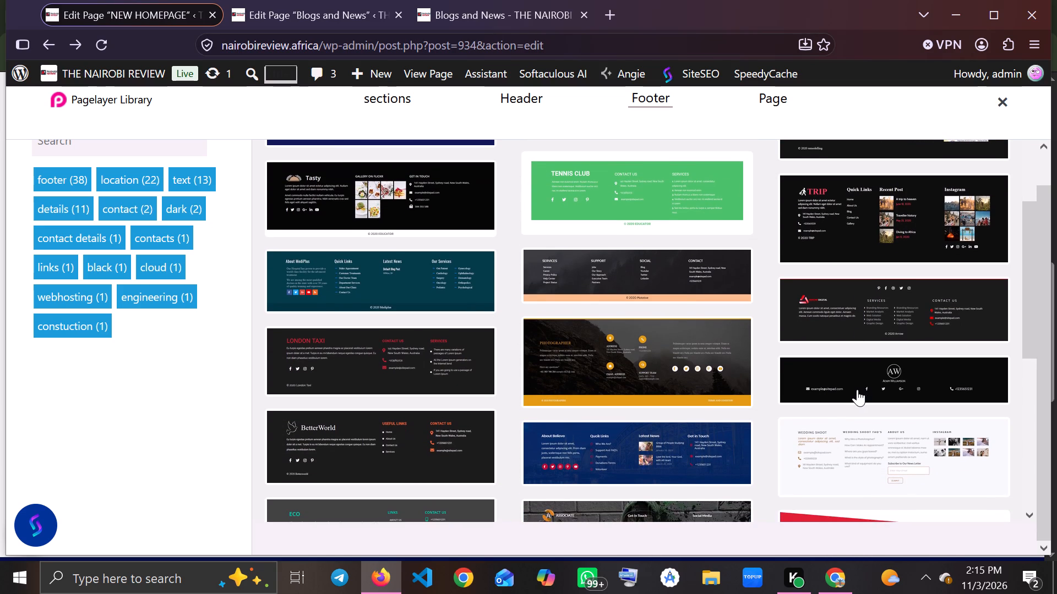
pyautogui.scroll(-3, 857, 389)
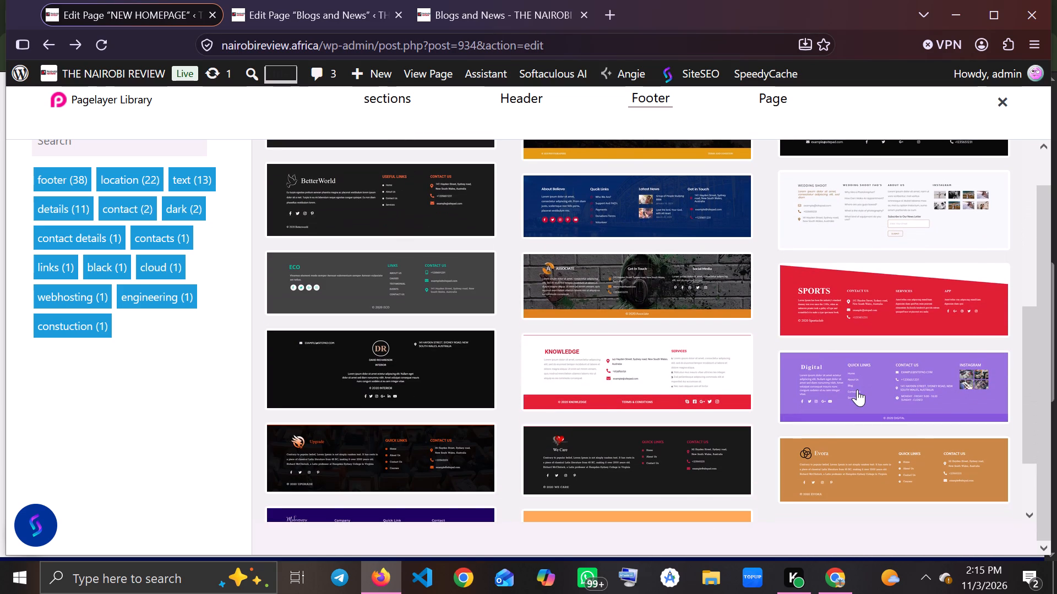
pyautogui.scroll(-4, 857, 389)
pyautogui.hscroll(1, 857, 389)
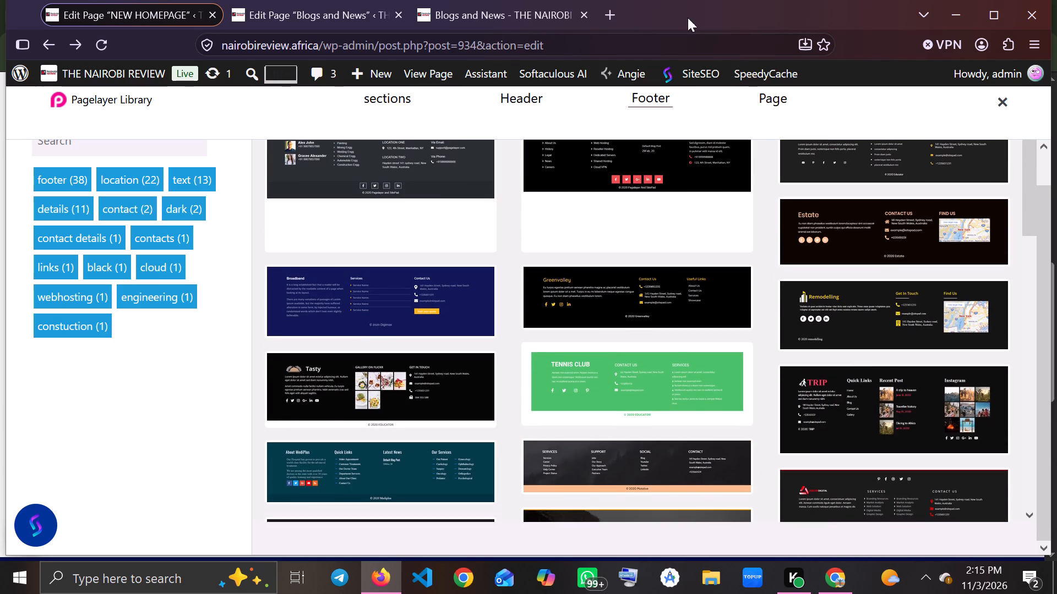
# Search Google in a new tab for "best plugins for news and blogs in wp".
pyautogui.click(622, 20)
pyautogui.click(622, 20)
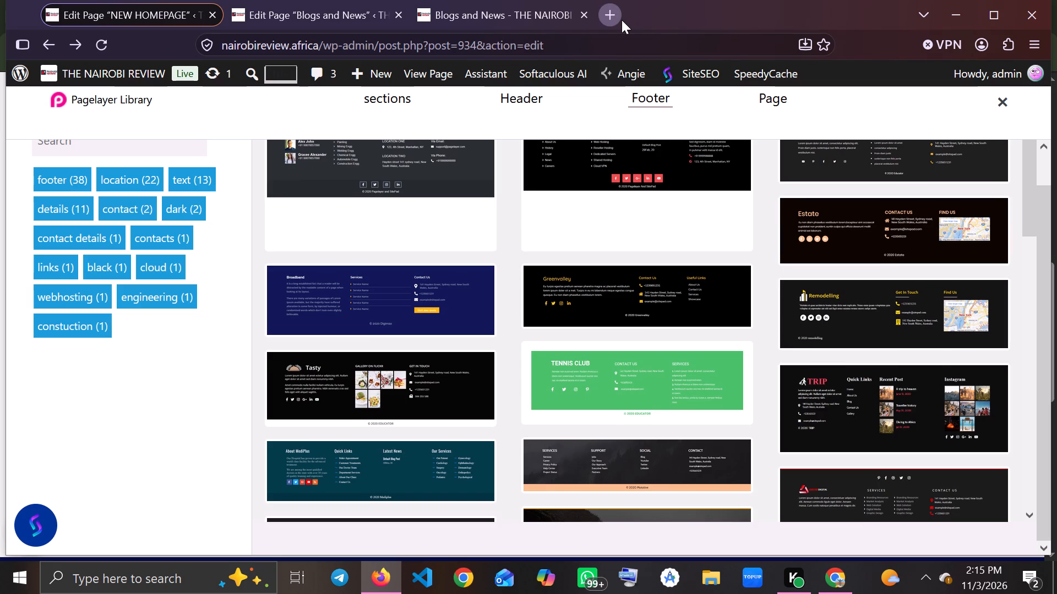
pyautogui.press('n')
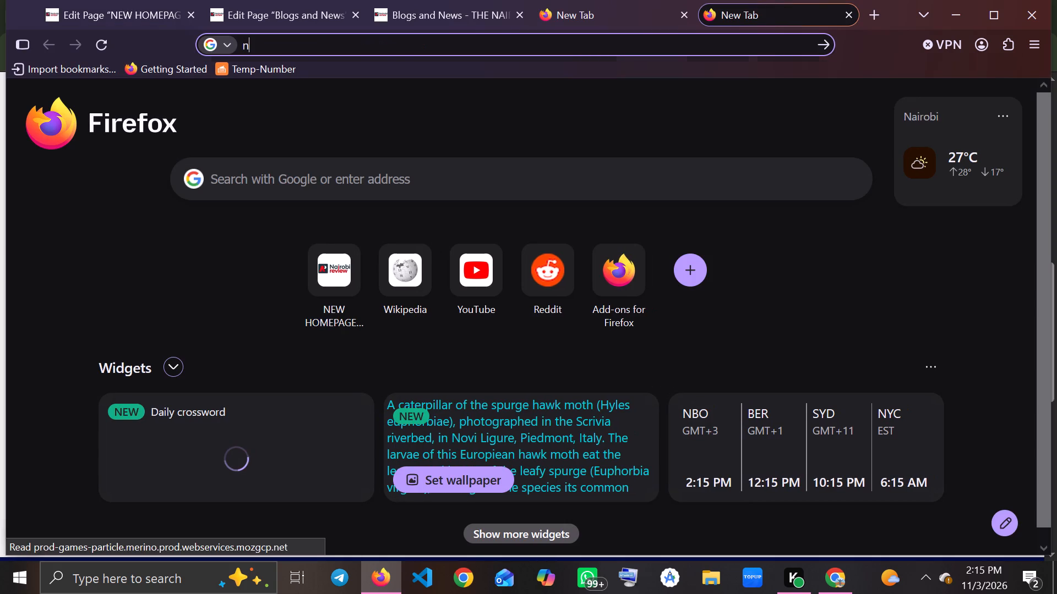
pyautogui.press('BackSpace')
pyautogui.write('nbest')
pyautogui.press('space')
pyautogui.press('BackSpace')
pyautogui.press('BackSpace')
pyautogui.press('BackSpace')
pyautogui.press('BackSpace')
pyautogui.press('BackSpace')
pyautogui.press('BackSpace')
pyautogui.press('BackSpace')
pyautogui.press('BackSpace')
pyautogui.press('BackSpace')
pyautogui.press('BackSpace')
pyautogui.press('BackSpace')
pyautogui.press('BackSpace')
pyautogui.press('BackSpace')
pyautogui.press('BackSpace')
pyautogui.press('BackSpace')
pyautogui.press('BackSpace')
pyautogui.press('BackSpace')
pyautogui.press('BackSpace')
pyautogui.press('BackSpace')
pyautogui.press('BackSpace')
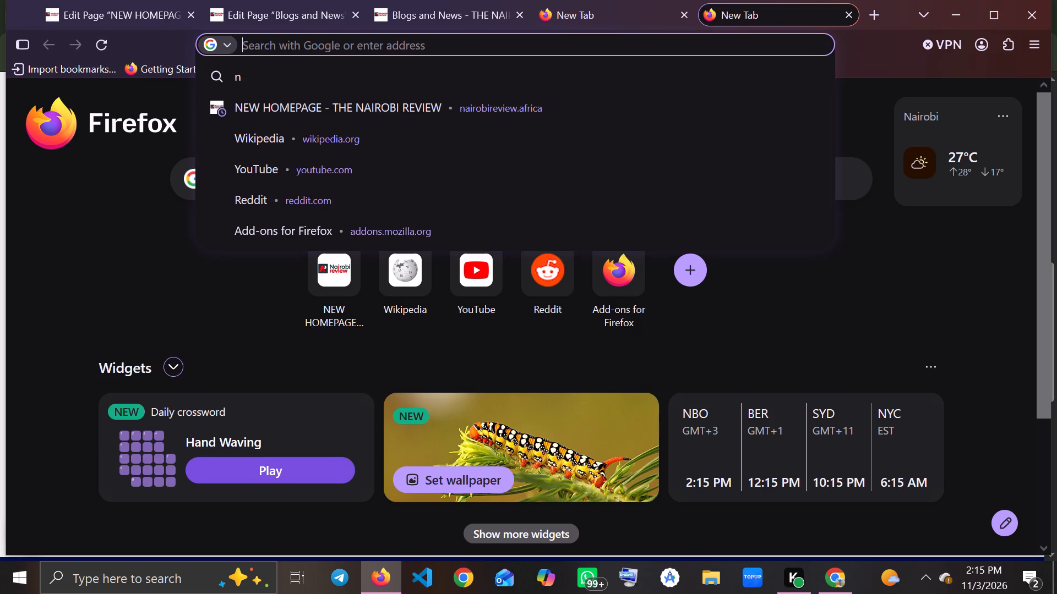
pyautogui.write('best')
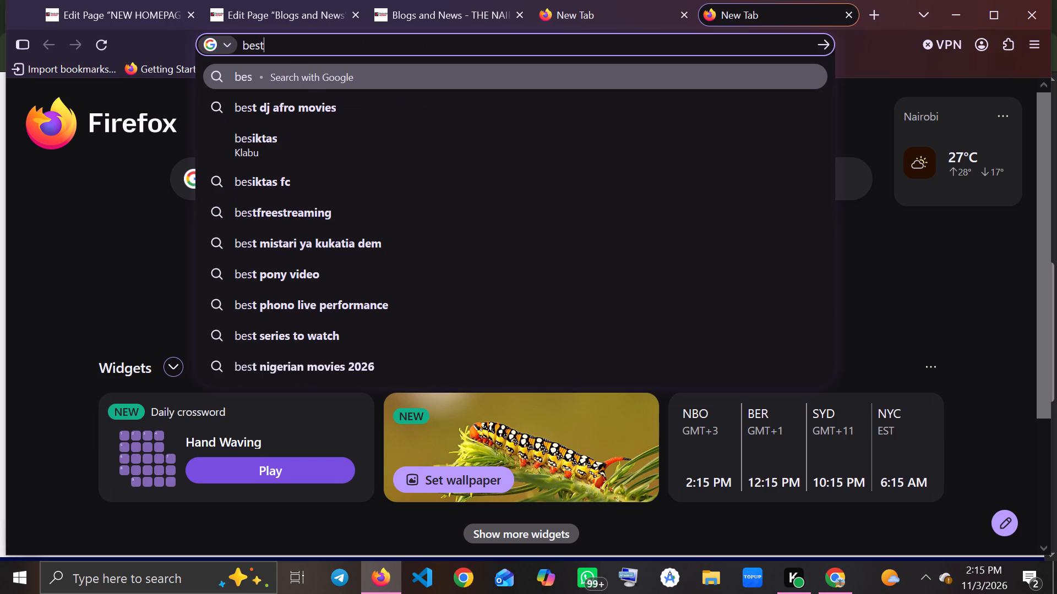
pyautogui.press('space')
pyautogui.write('plugi')
pyautogui.press('n')
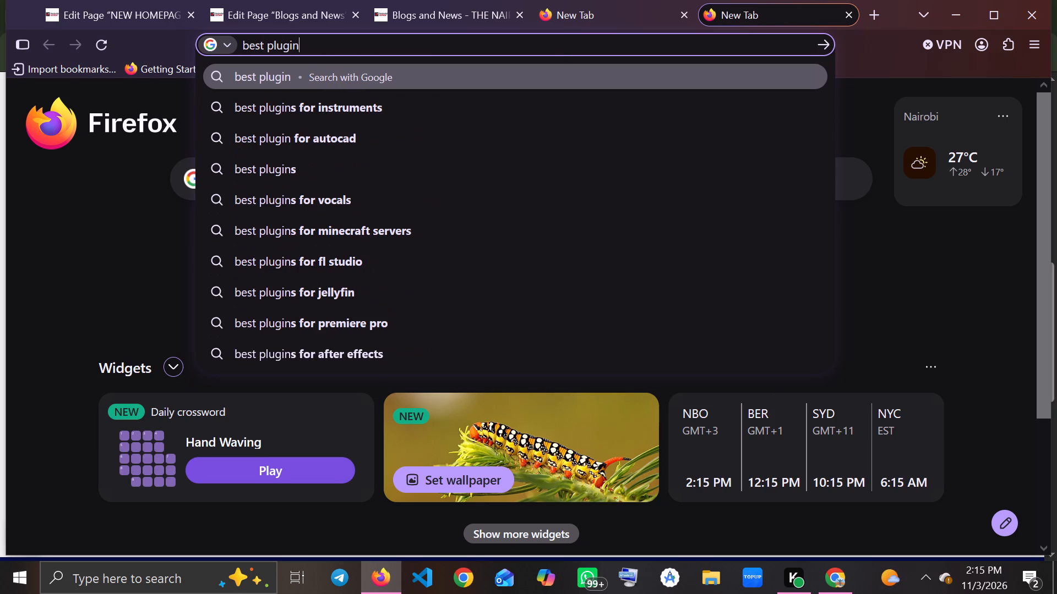
pyautogui.write('s for news and')
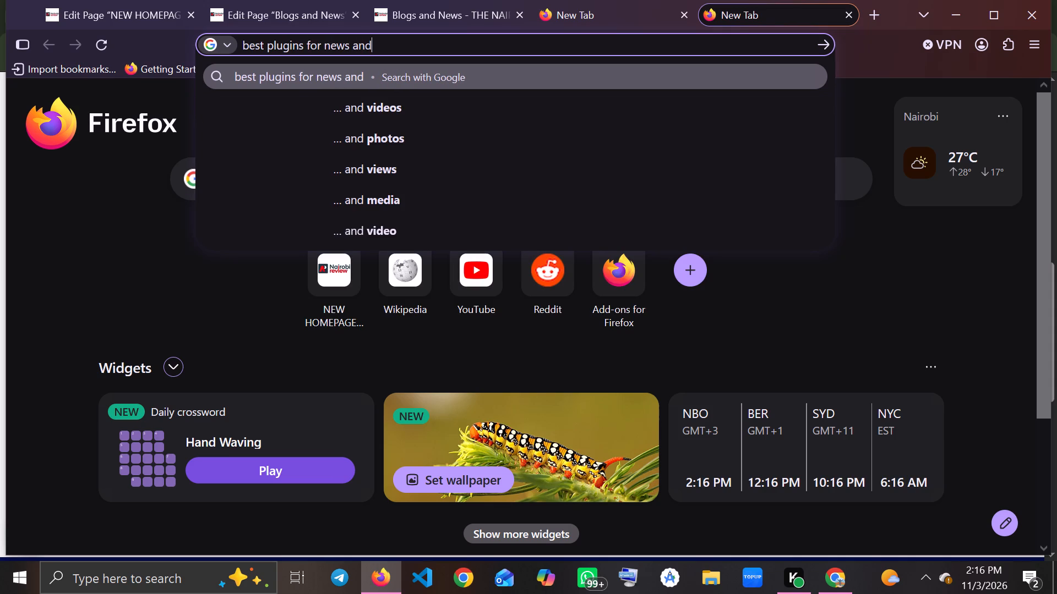
pyautogui.press('space')
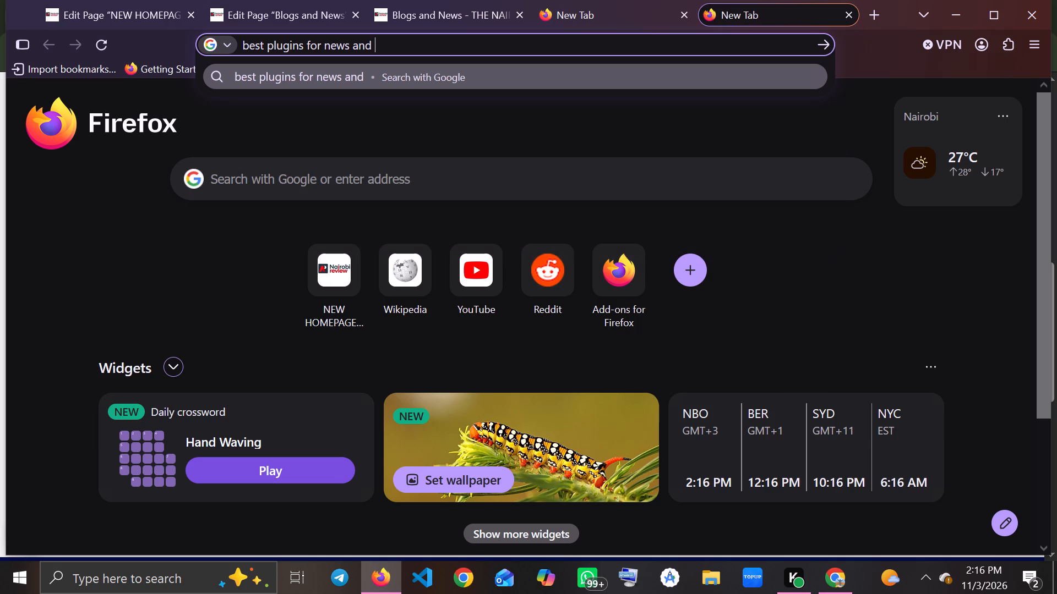
pyautogui.write('blog')
pyautogui.write('s')
pyautogui.press('space')
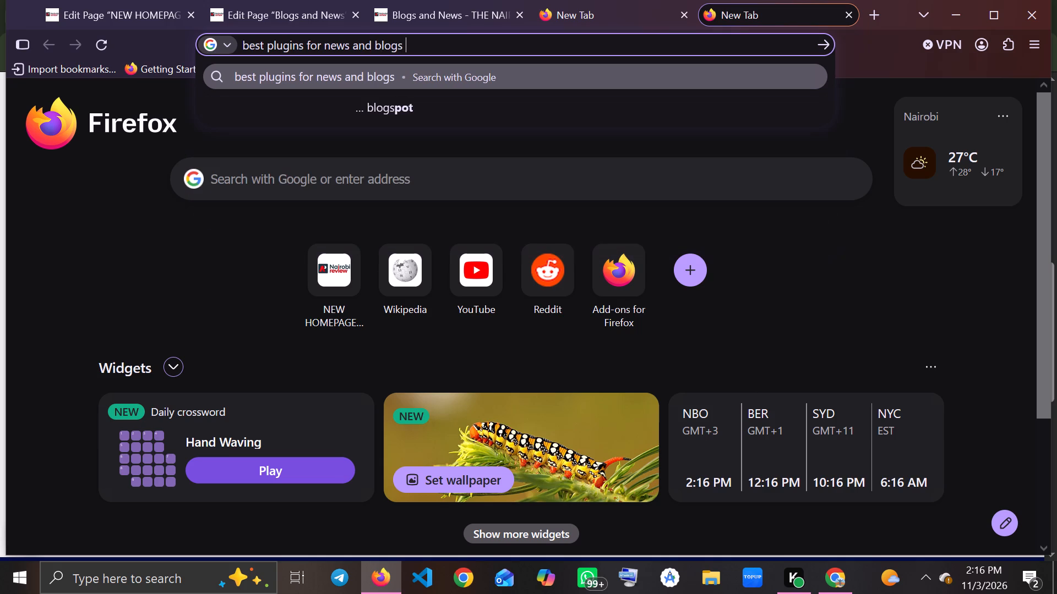
pyautogui.write('in')
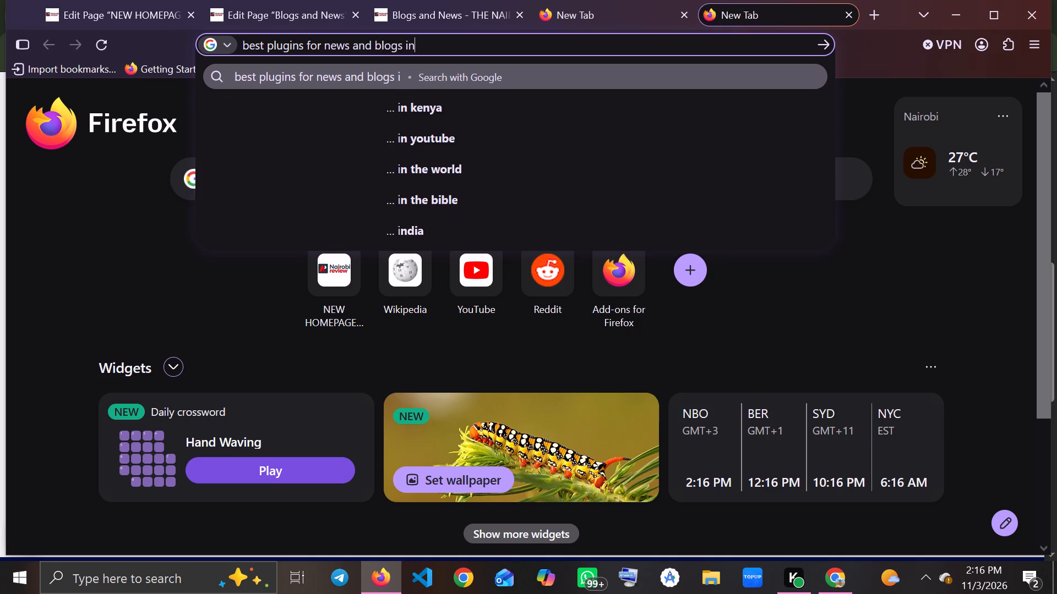
pyautogui.press('space')
pyautogui.write('w')
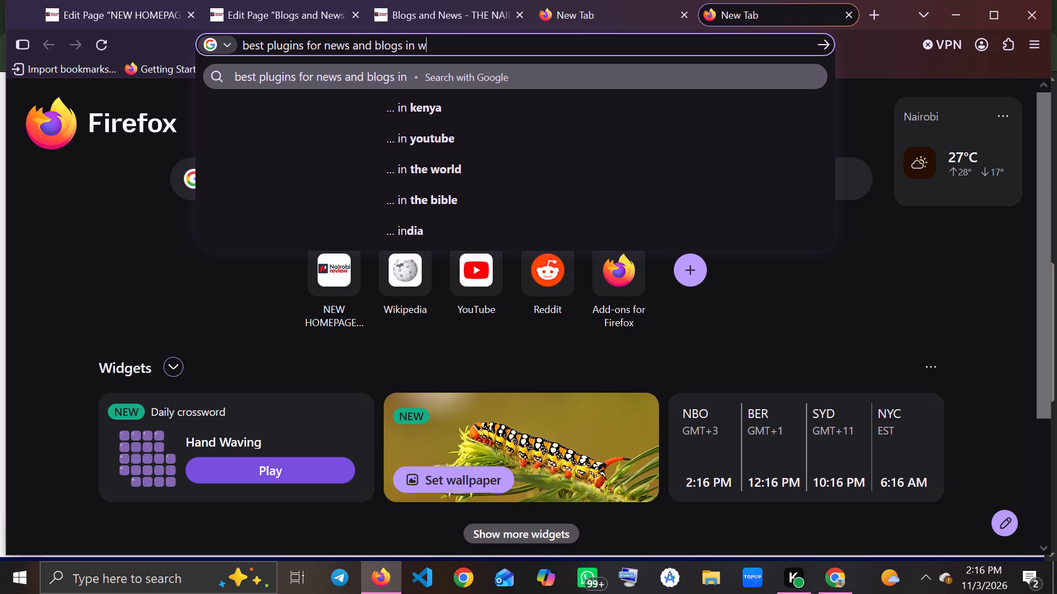
pyautogui.press('p')
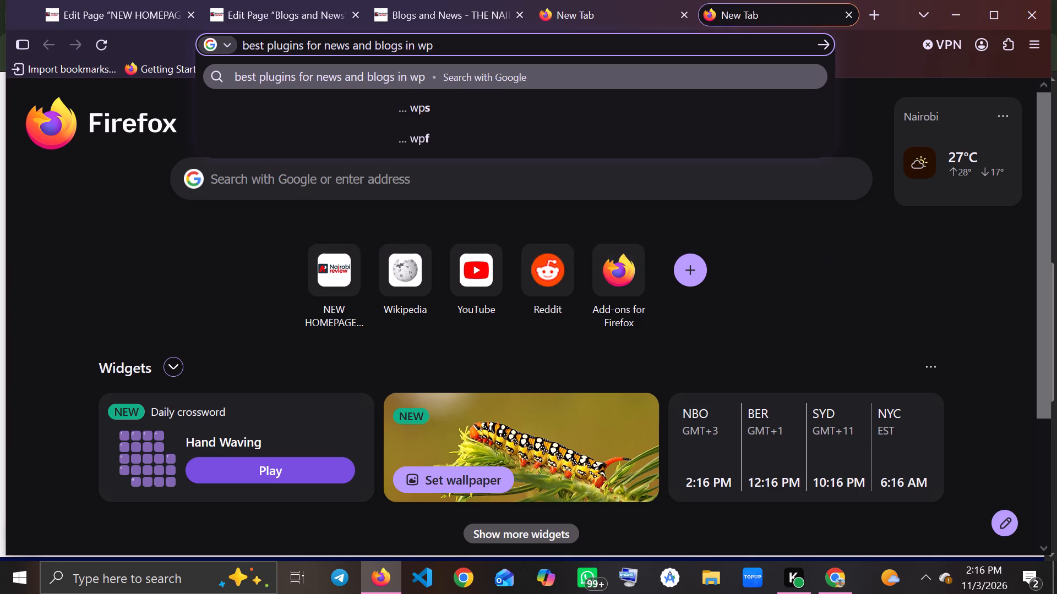
pyautogui.press('Return')
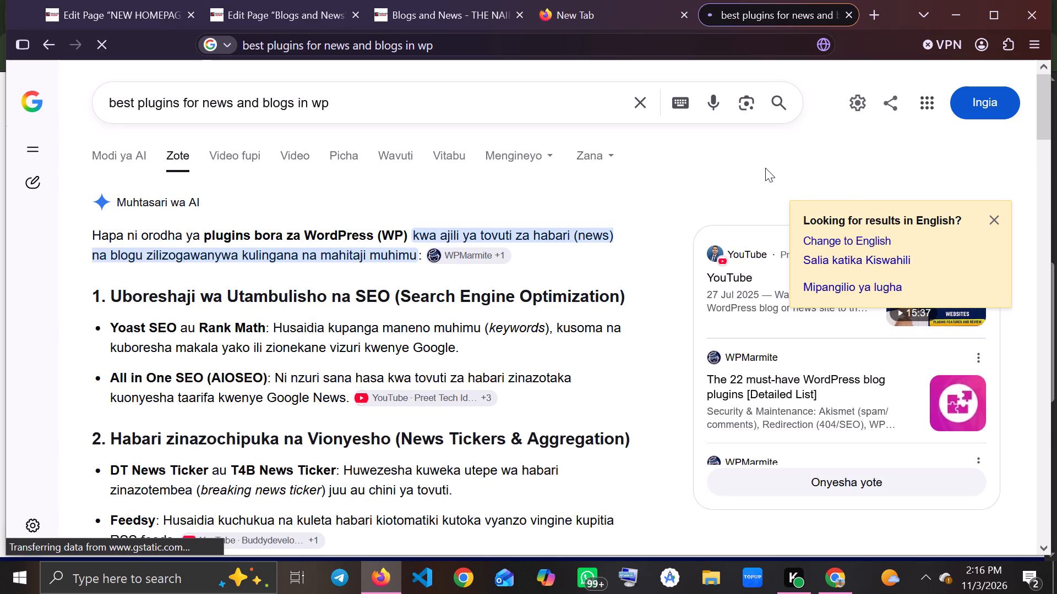
# Switch the search results to English and examine the AI Overview's recommended WordPress plugins by category.
pyautogui.click(860, 247)
pyautogui.click(872, 235)
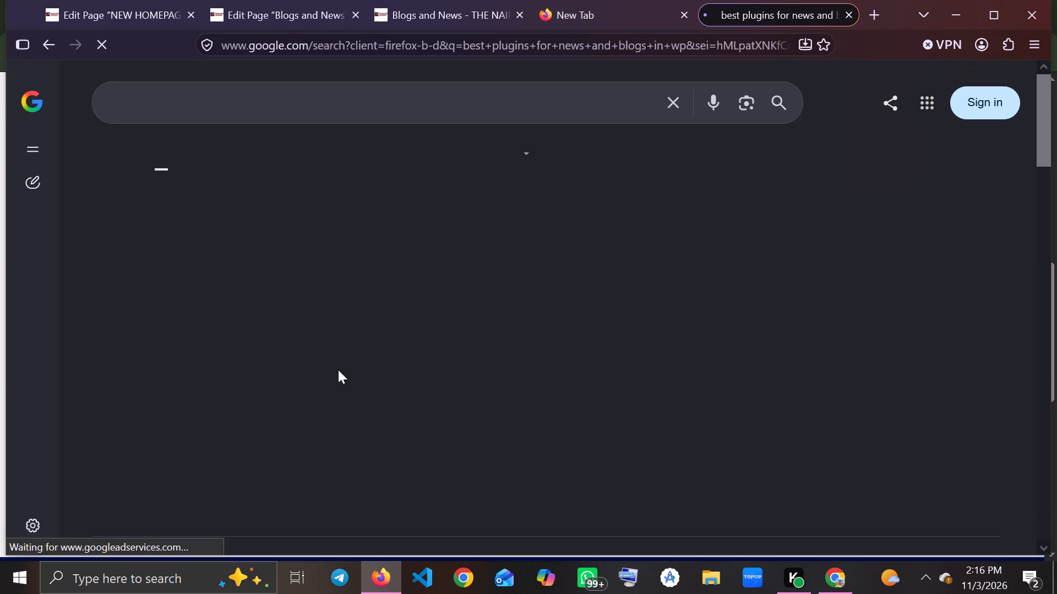
pyautogui.scroll(-1, 338, 370)
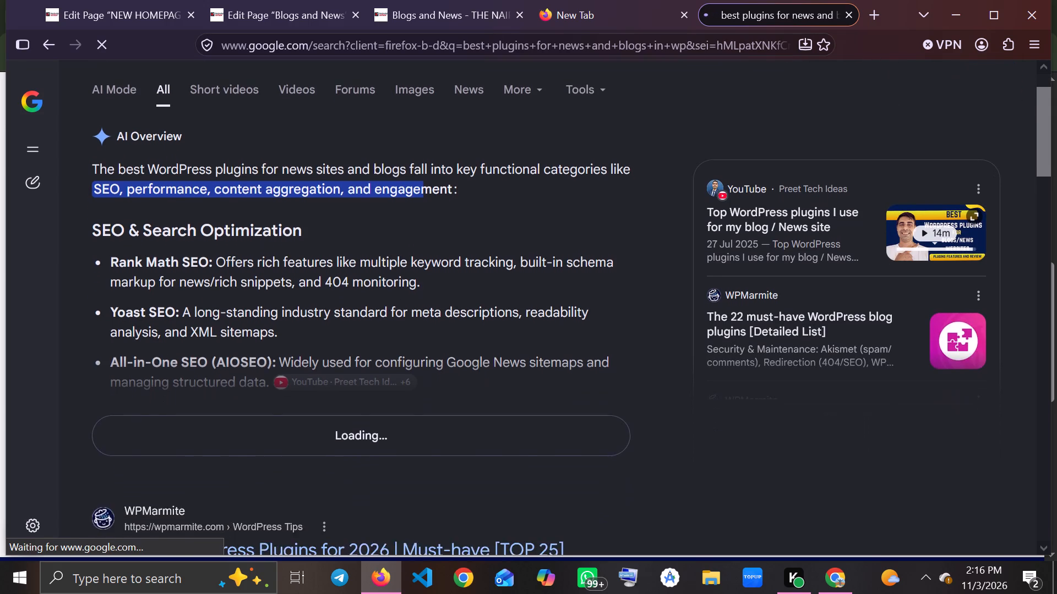
pyautogui.scroll(-5, 338, 370)
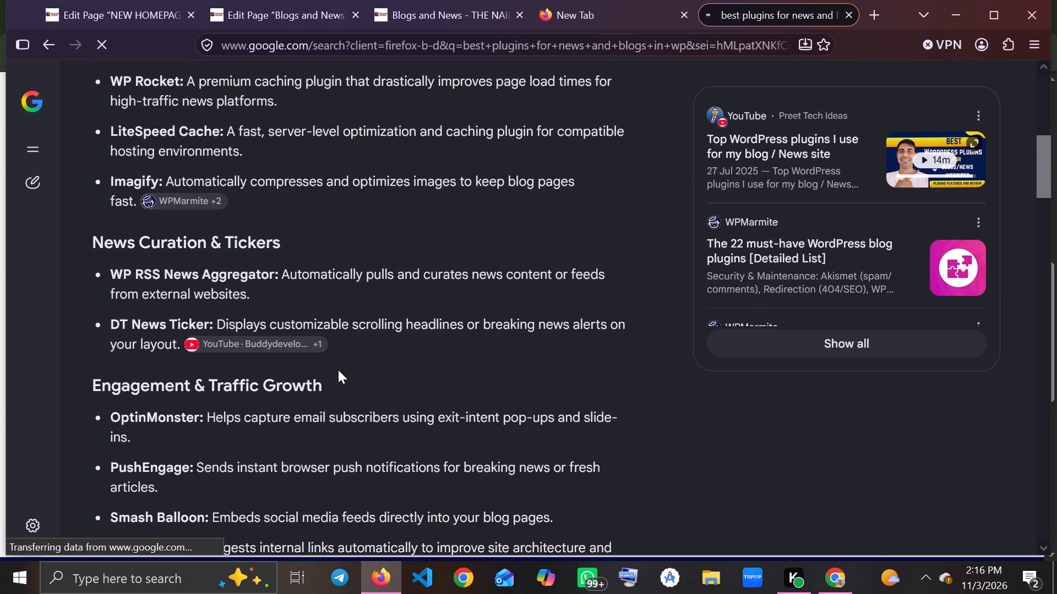
pyautogui.scroll(-3, 338, 370)
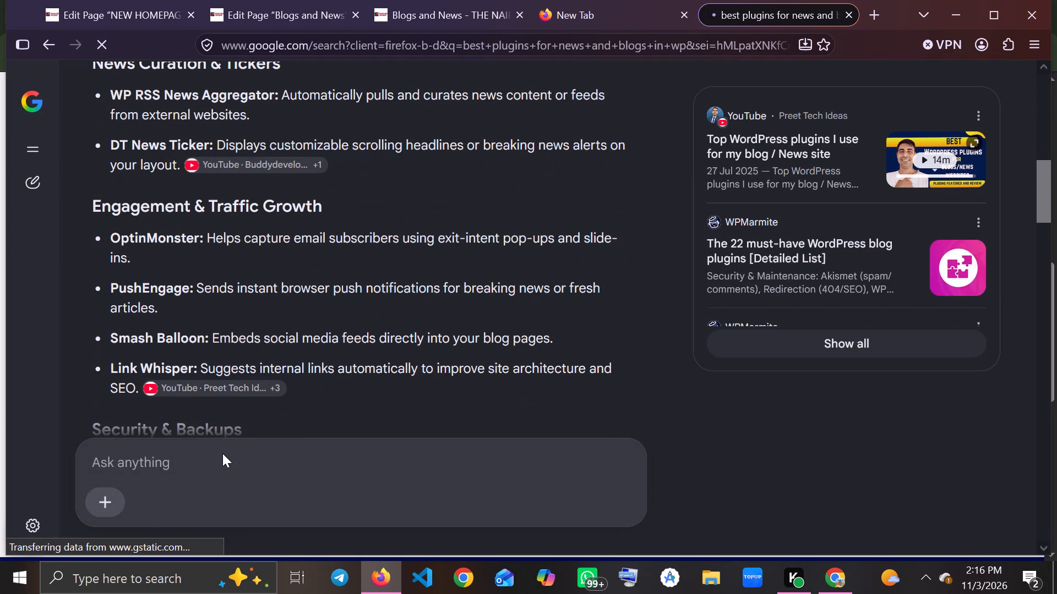
# Submit the follow-up question "for creating grids and dviding sections" to the AI Overview.
pyautogui.click(205, 458)
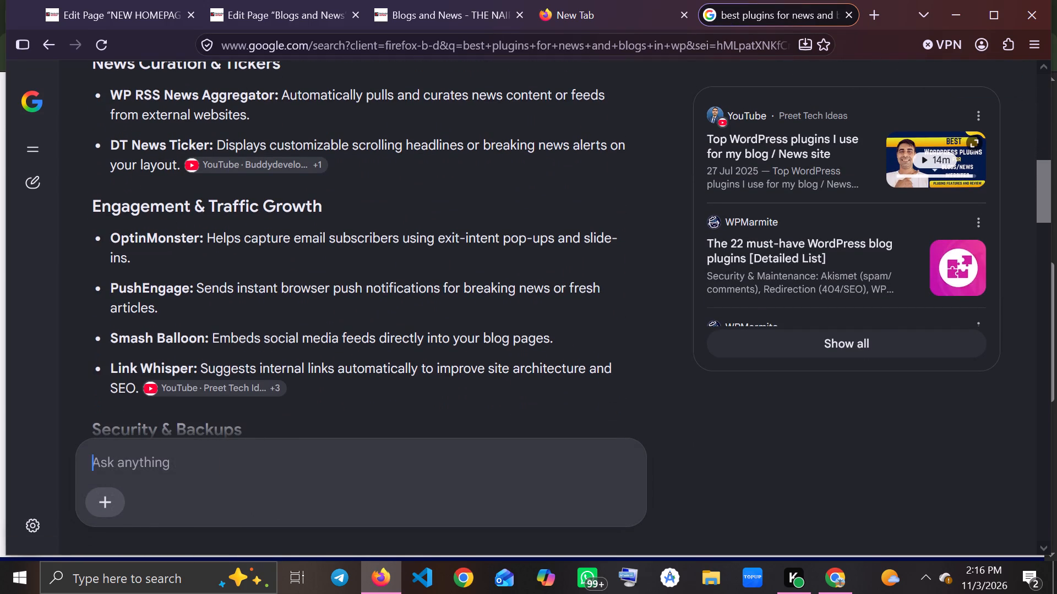
pyautogui.write('fp')
pyautogui.press('BackSpace')
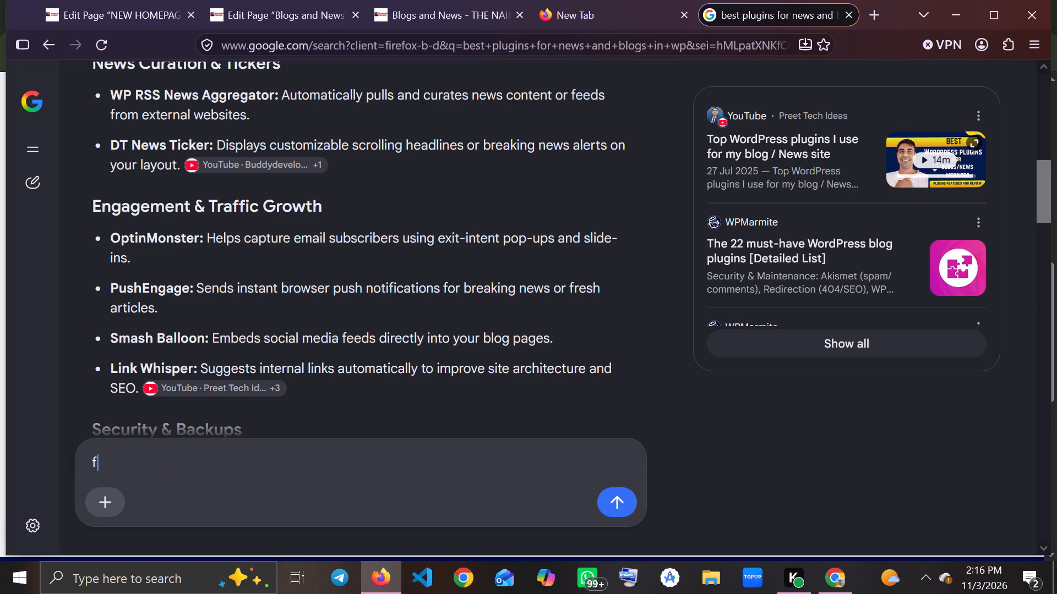
pyautogui.write('or')
pyautogui.press('space')
pyautogui.write('creating')
pyautogui.press('space')
pyautogui.write('grids a')
pyautogui.write('nd dviding sections')
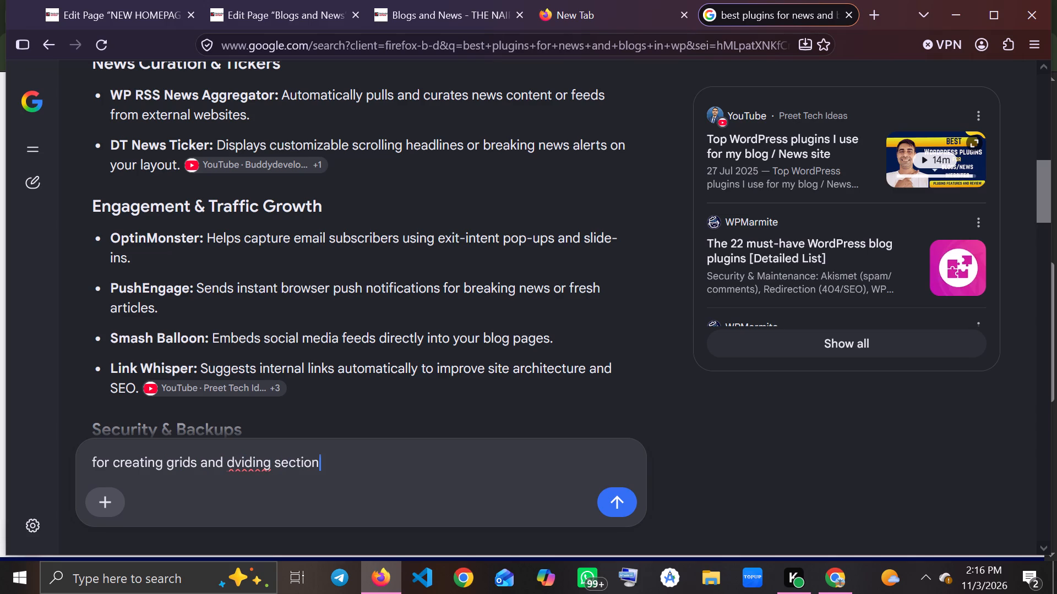
pyautogui.press('Return')
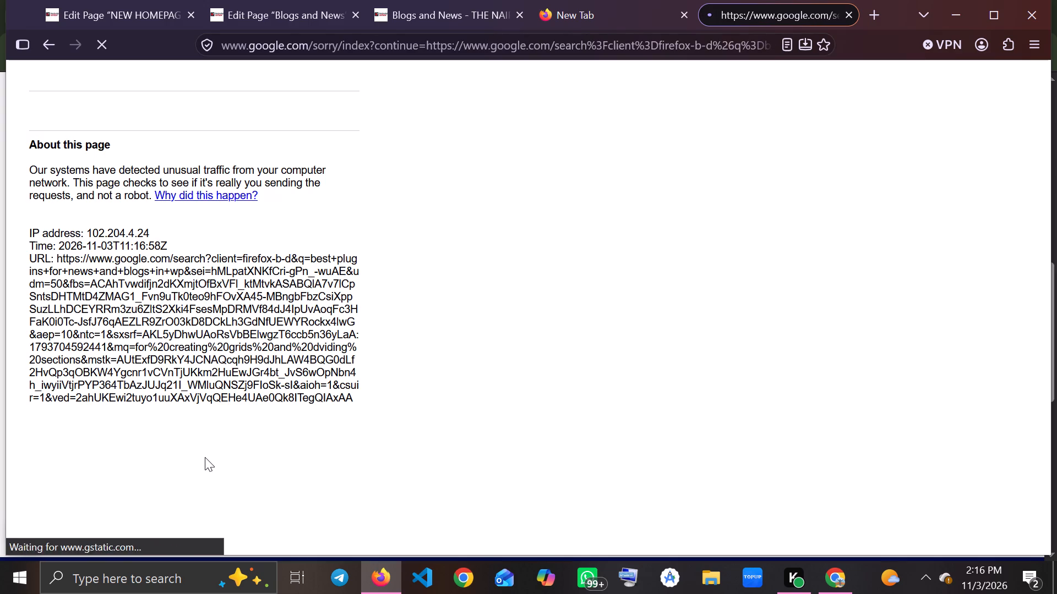
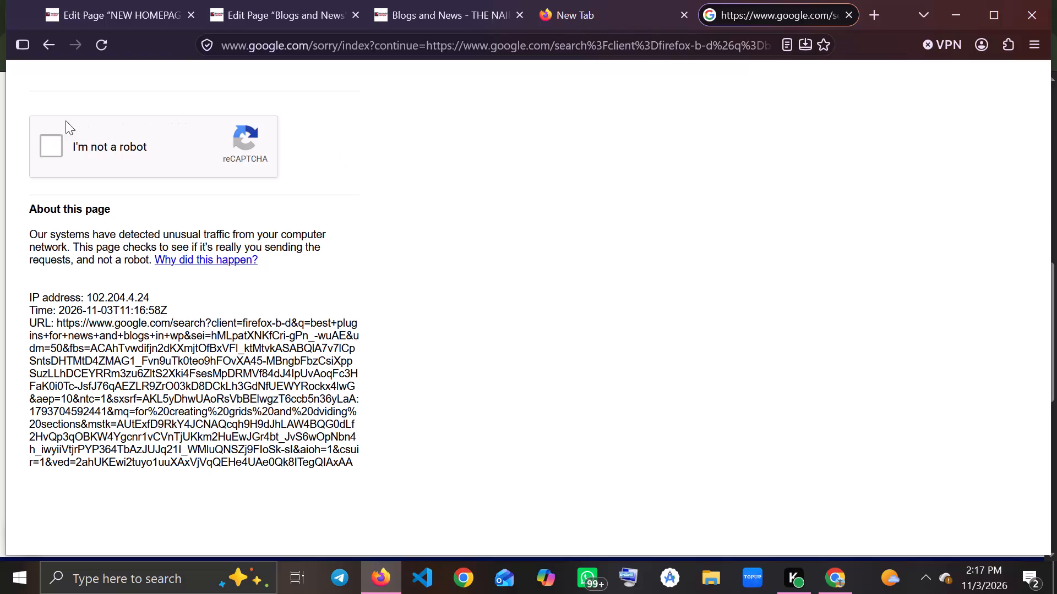
# Complete the reCAPTCHA check by marking the squares with motorcycles and submitting the verification.
pyautogui.click(32, 150)
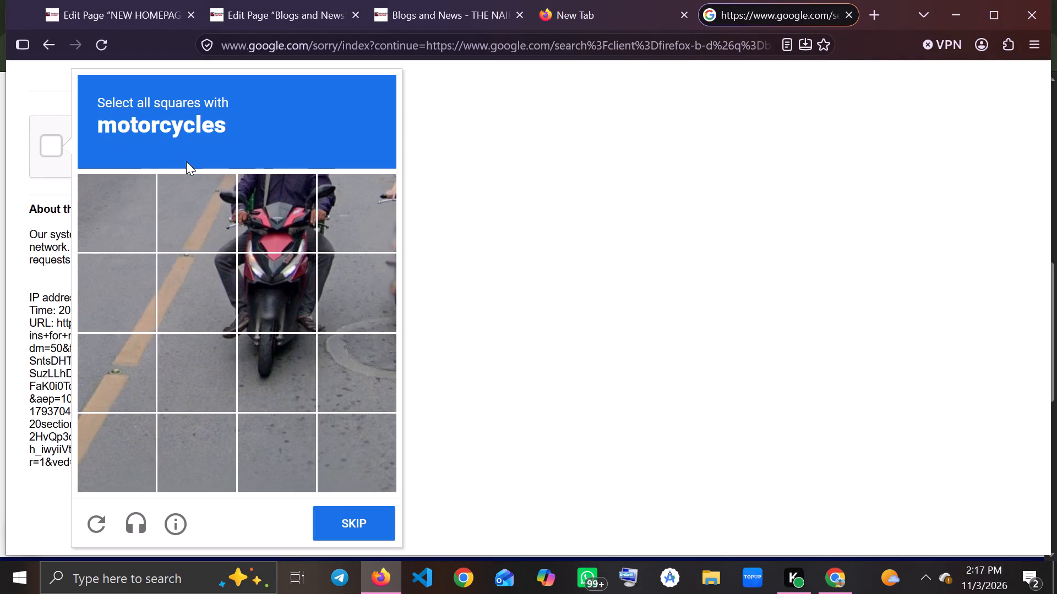
pyautogui.click(226, 212)
pyautogui.click(268, 210)
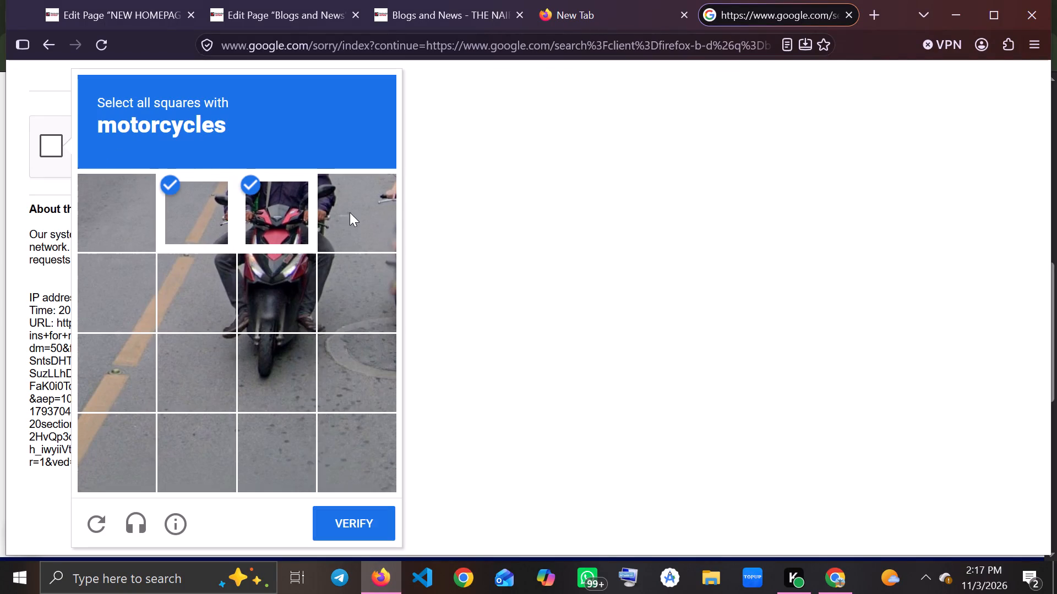
pyautogui.click(350, 212)
pyautogui.click(345, 281)
pyautogui.click(293, 289)
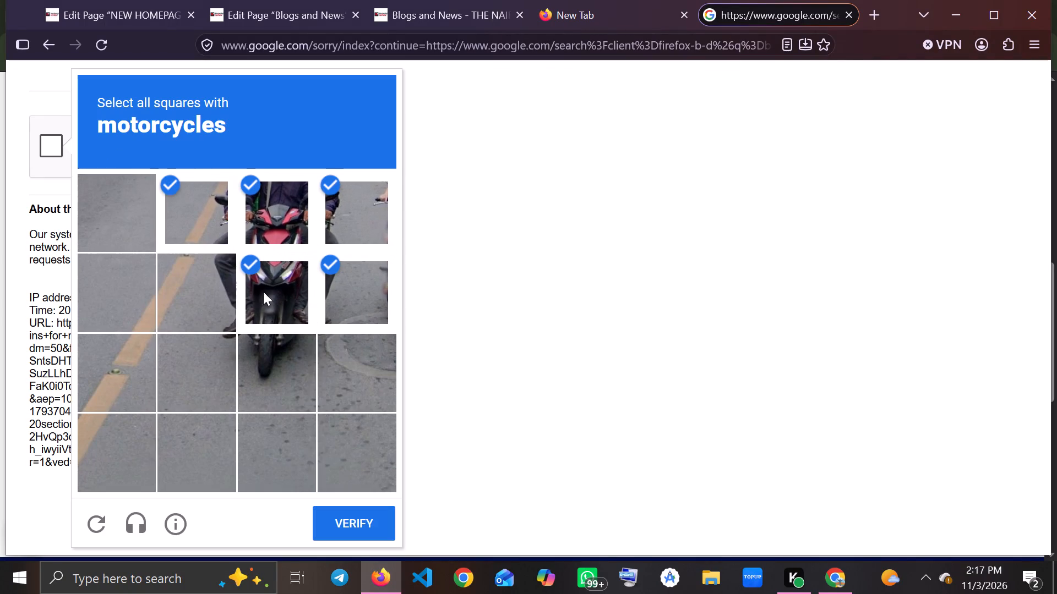
pyautogui.click(247, 299)
pyautogui.click(208, 299)
pyautogui.click(257, 293)
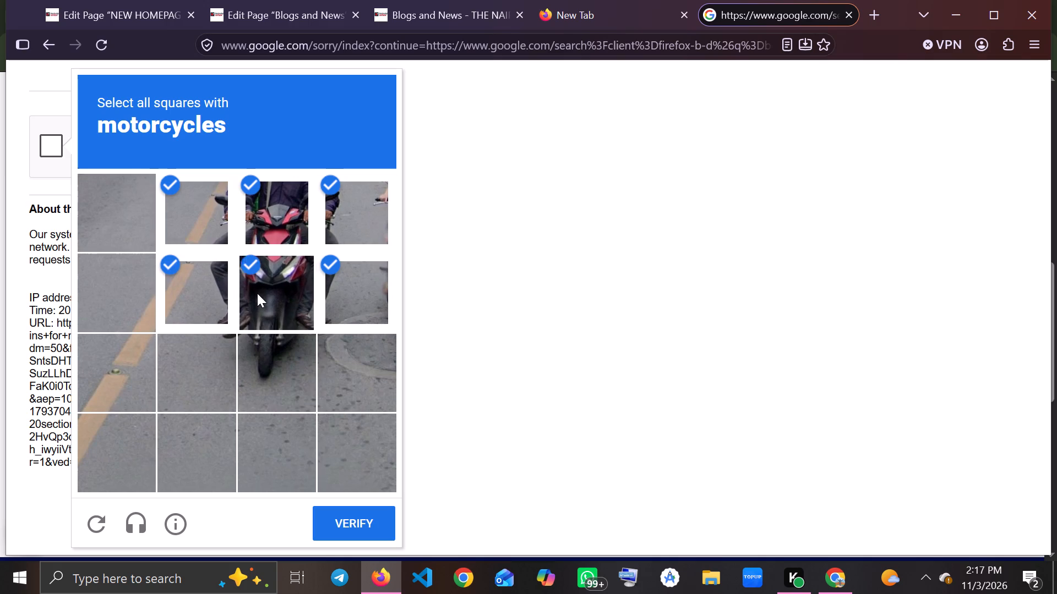
pyautogui.click(269, 366)
pyautogui.click(359, 514)
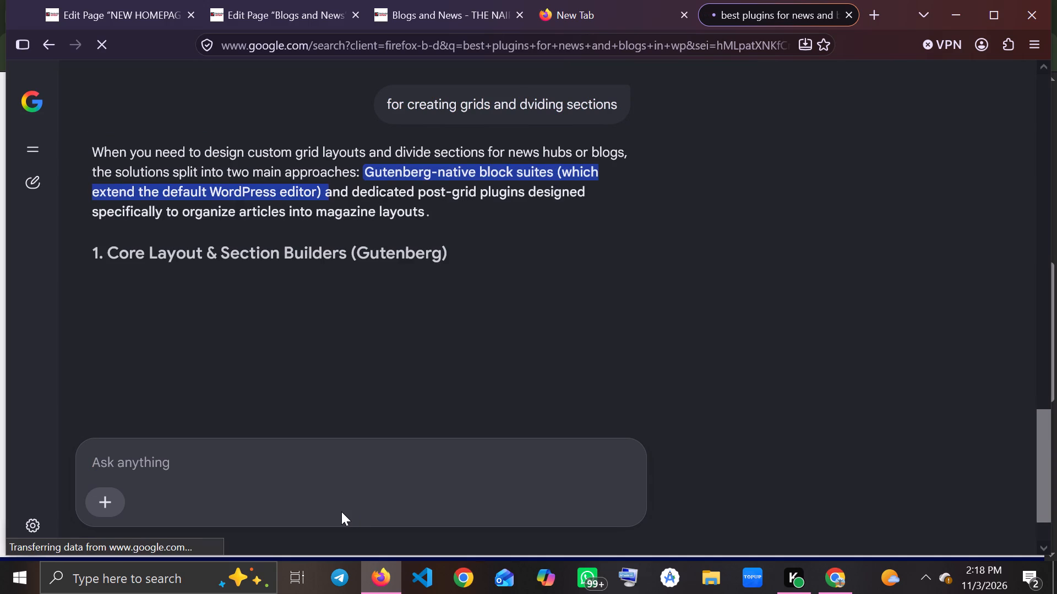
# Examine the AI answer's sections on Gutenberg layout and section builders and on magazine-style post grid plugins.
pyautogui.scroll(-1, 468, 367)
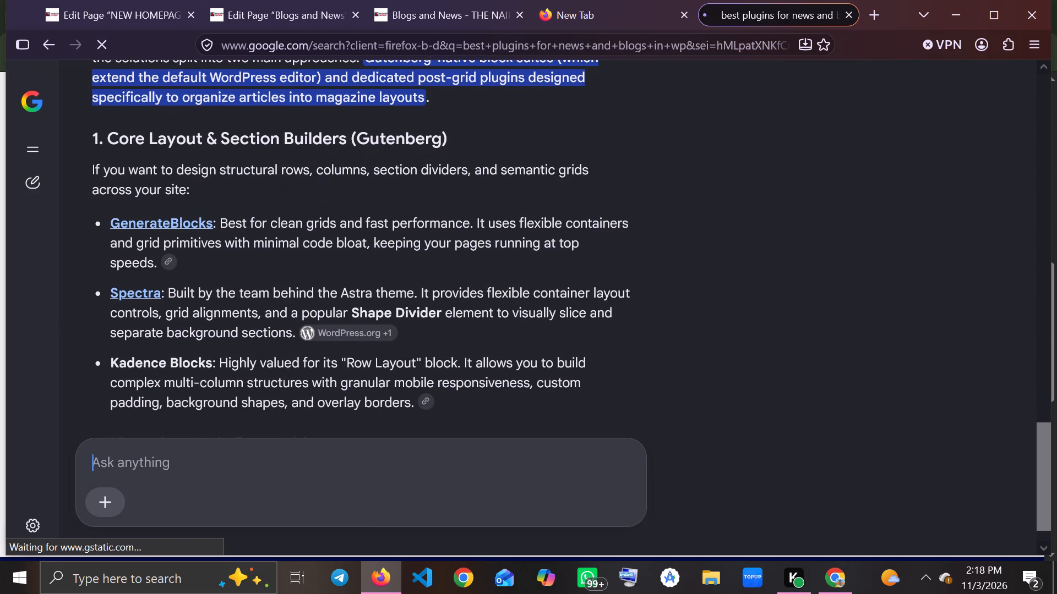
pyautogui.scroll(-1, 468, 367)
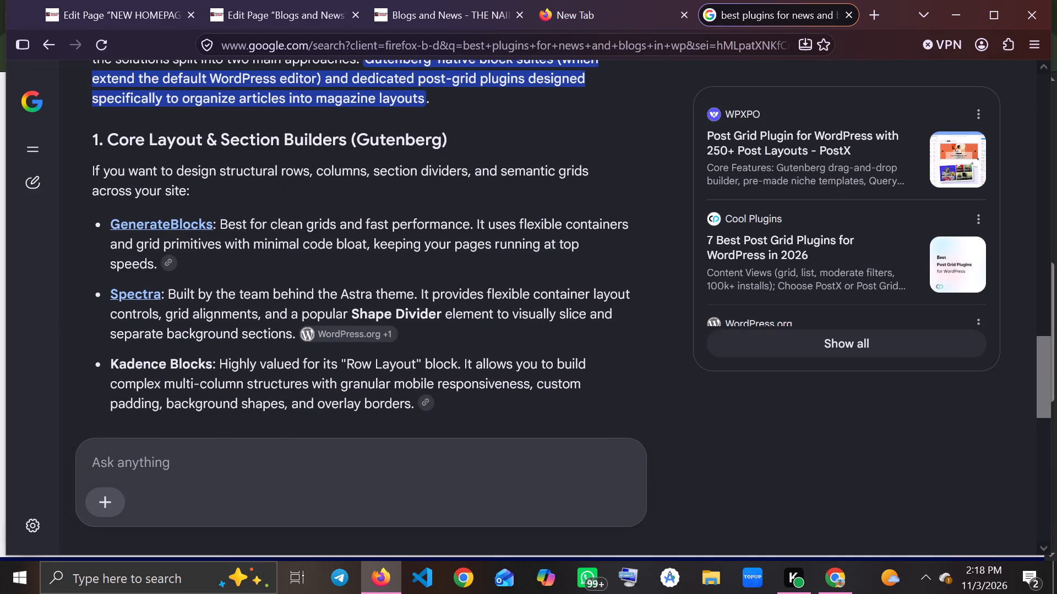
pyautogui.scroll(-1, 468, 367)
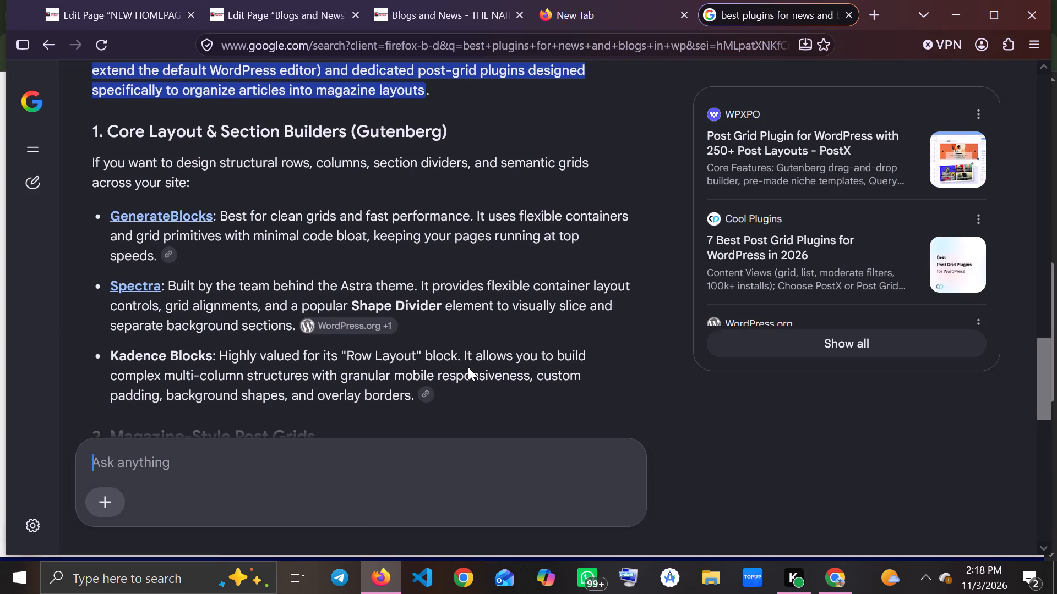
pyautogui.scroll(-1, 468, 367)
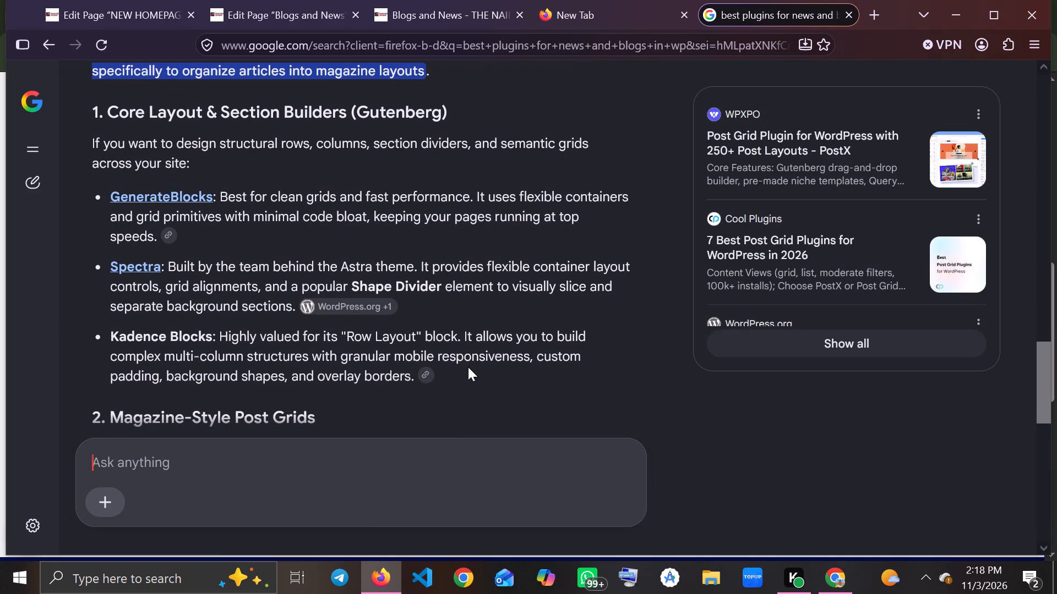
pyautogui.scroll(-1, 468, 367)
pyautogui.hscroll(1, 468, 367)
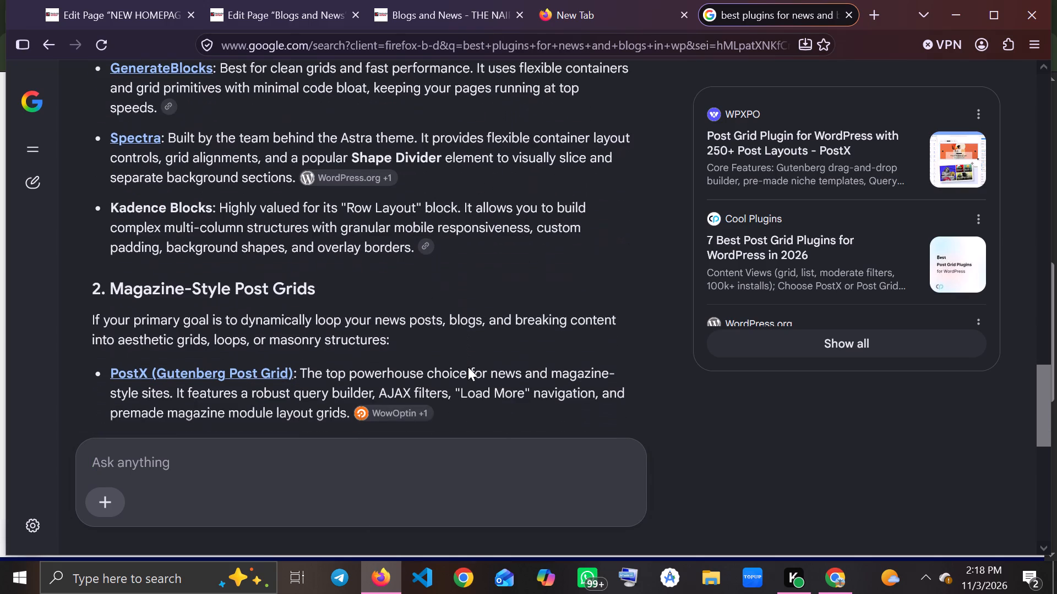
pyautogui.hscroll(3, 468, 367)
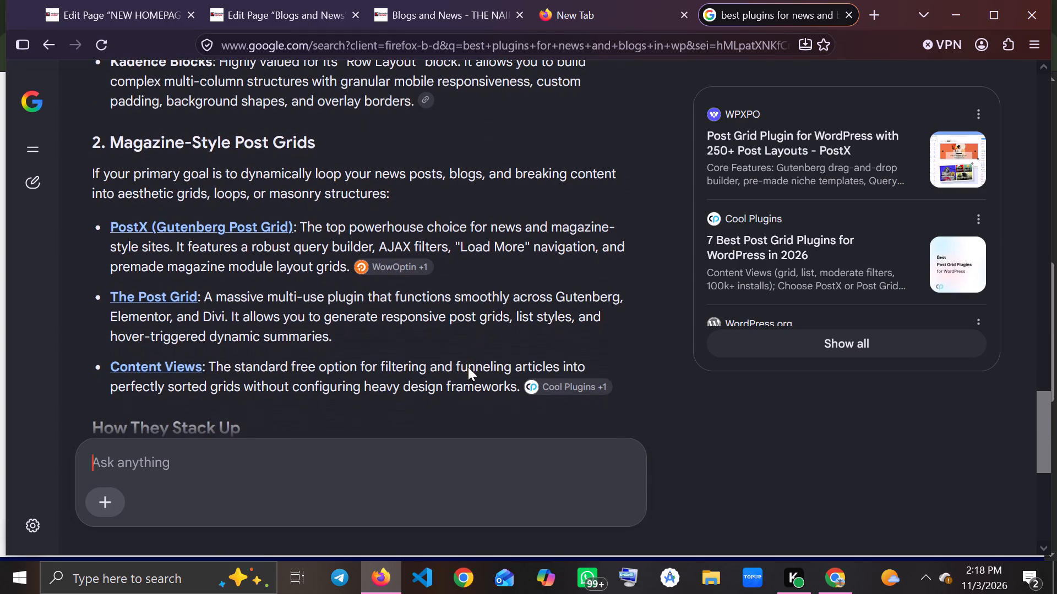
pyautogui.hscroll(1, 468, 367)
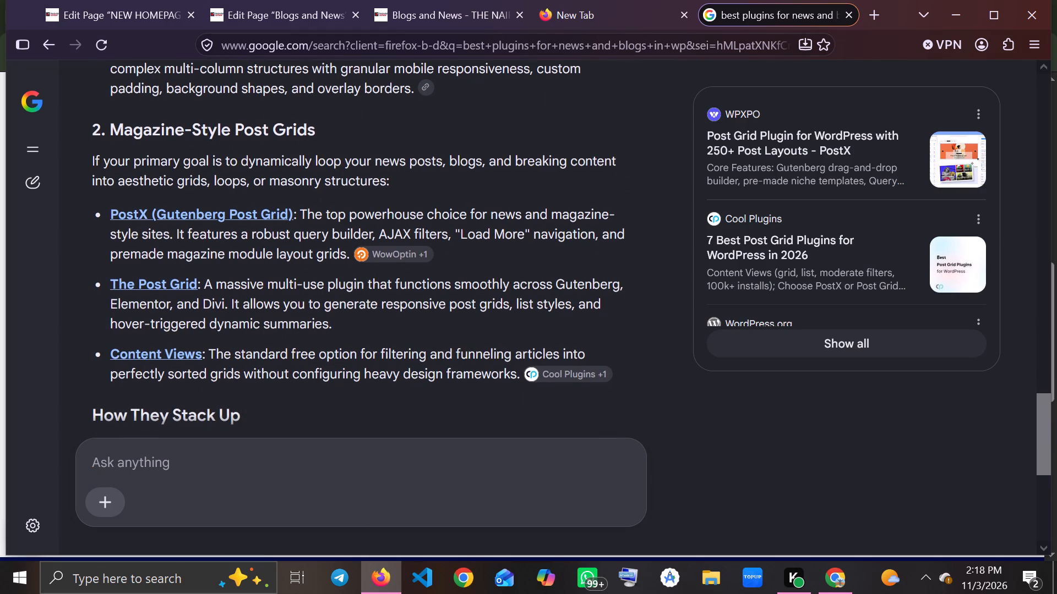
pyautogui.hscroll(1, 468, 367)
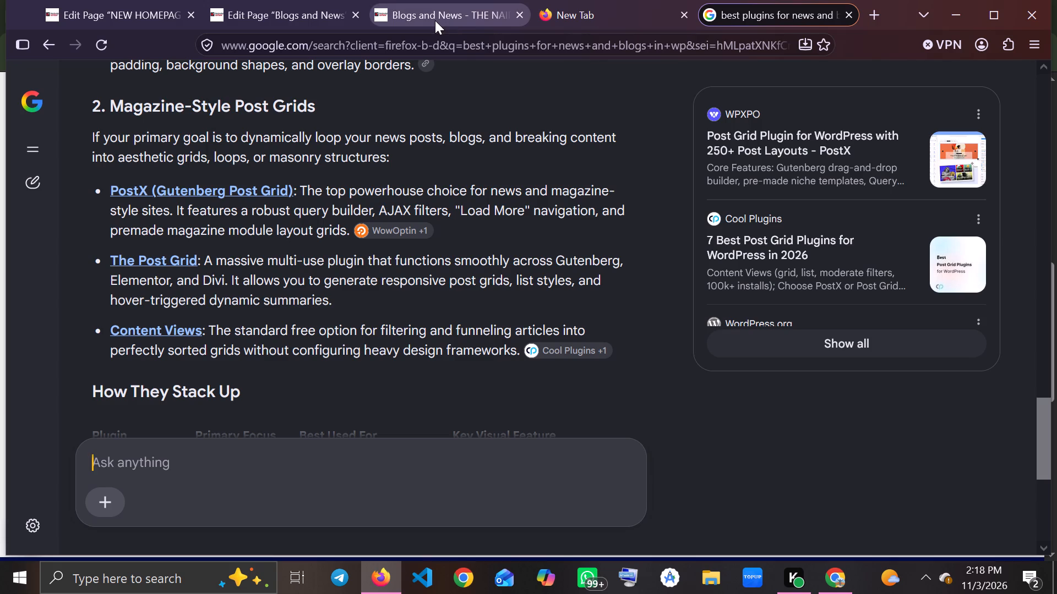
# Examine the "How They Stack Up" table comparing the plugins' primary focus, best use and key visual feature.
pyautogui.scroll(-1, 311, 276)
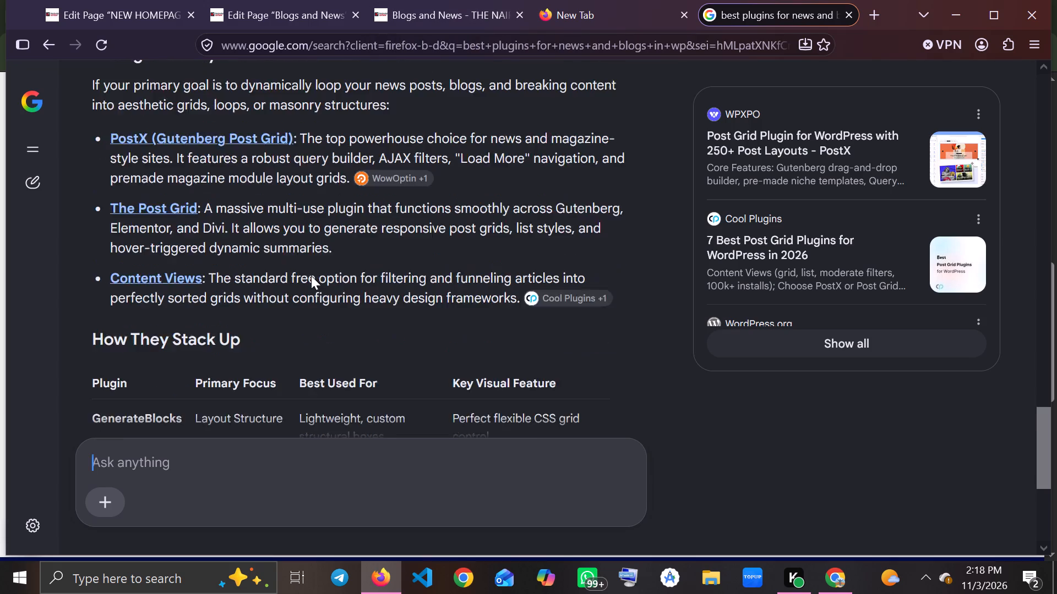
pyautogui.scroll(-1, 311, 276)
pyautogui.hscroll(1, 311, 276)
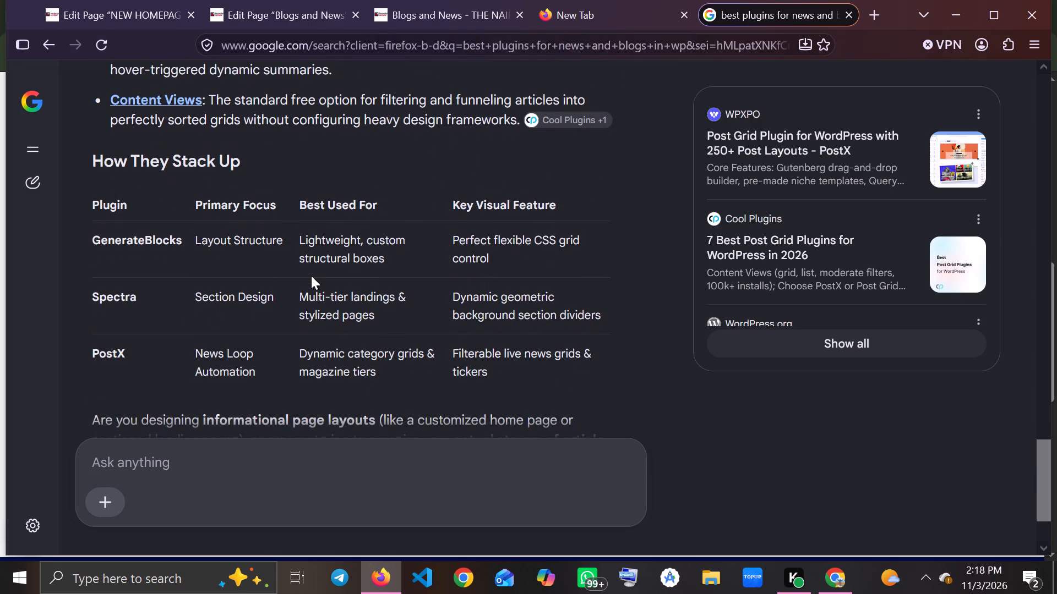
pyautogui.hscroll(4, 311, 276)
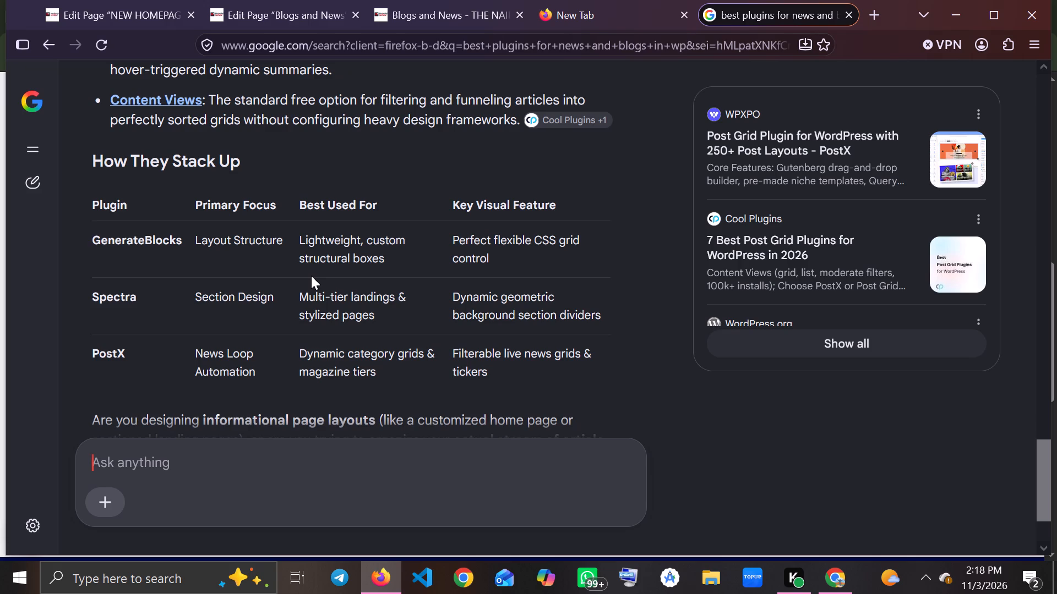
pyautogui.hscroll(2, 311, 276)
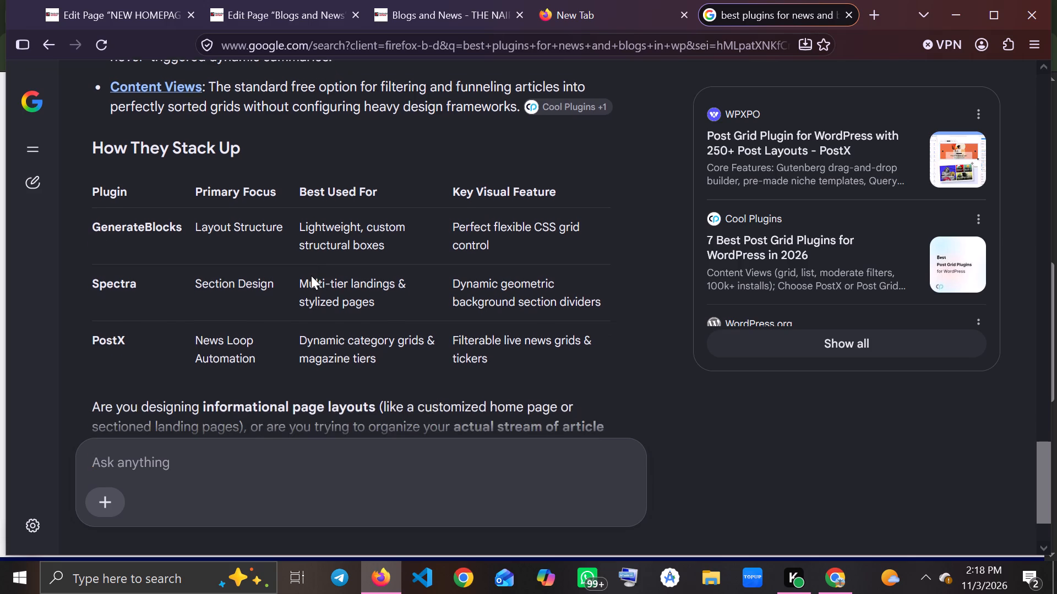
pyautogui.hscroll(3, 311, 276)
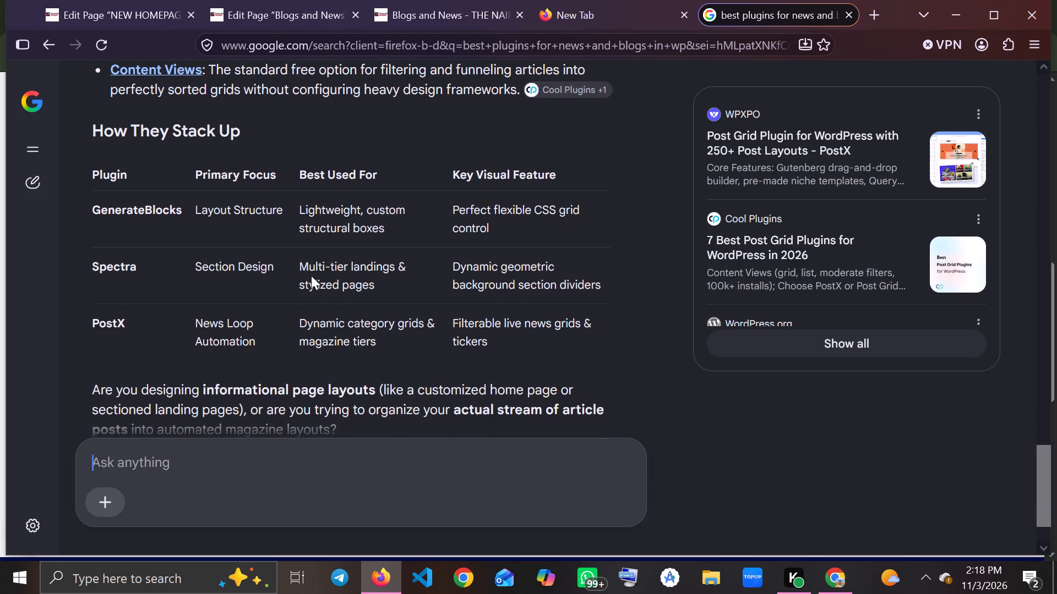
pyautogui.hscroll(1, 311, 276)
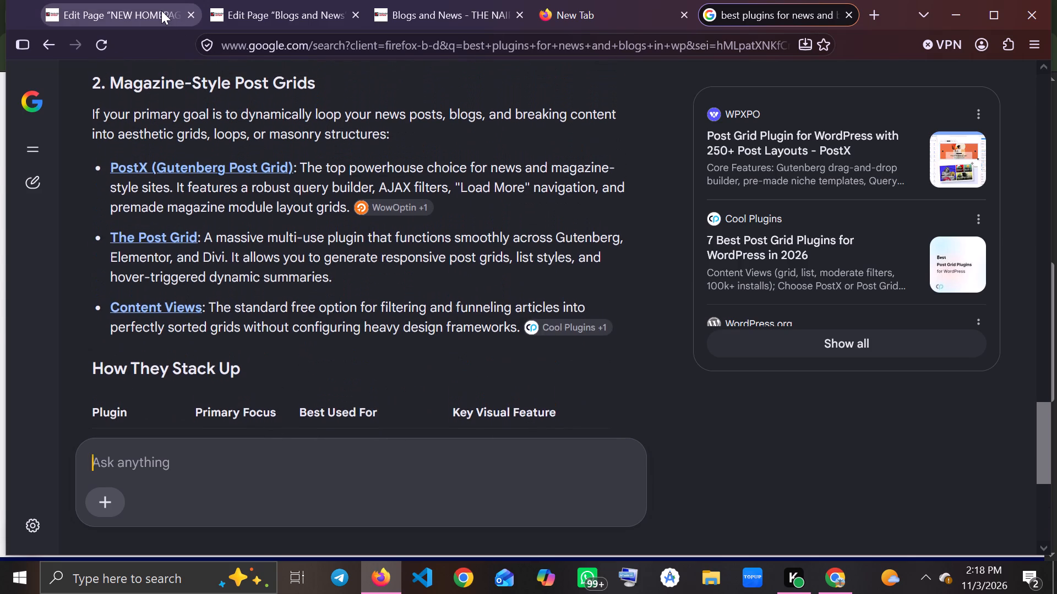
# Return to the NEW HOMEPAGE editor and visit the live Nairobi Review site, leaving the editor without saving.
pyautogui.click(161, 10)
pyautogui.click(282, 8)
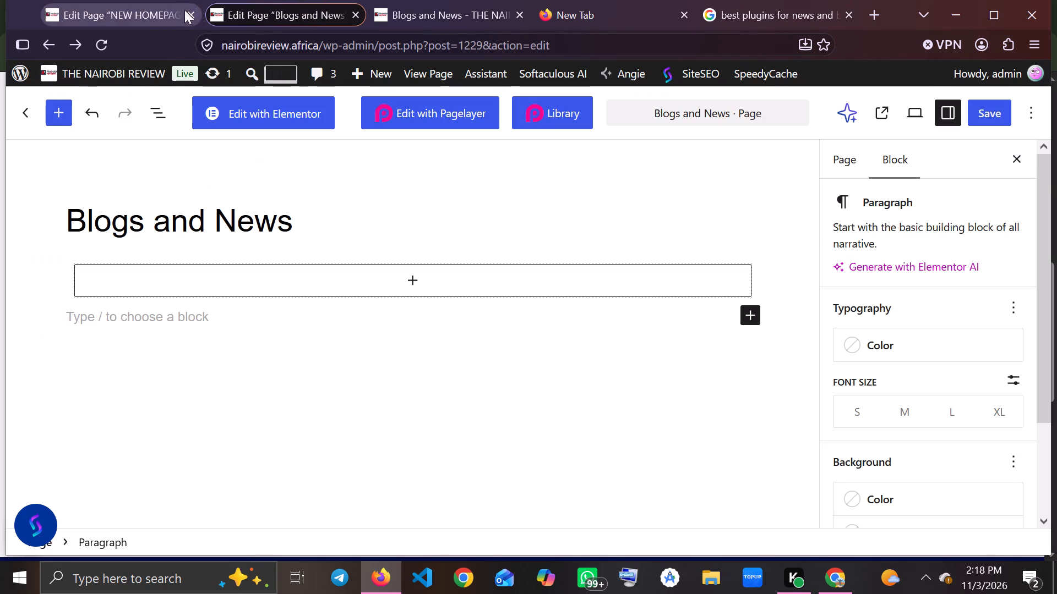
pyautogui.click(131, 16)
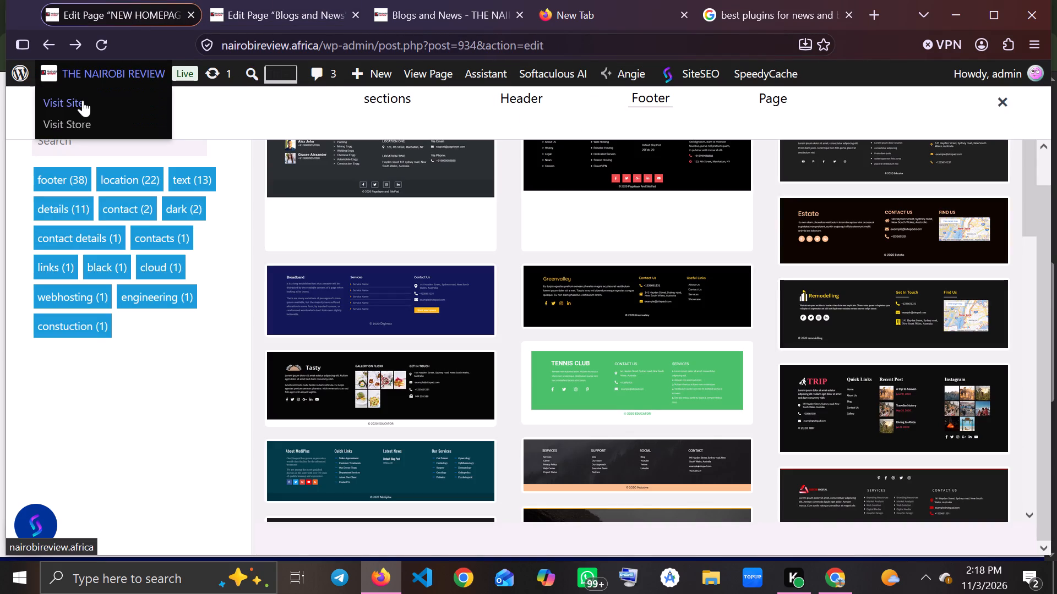
pyautogui.click(83, 100)
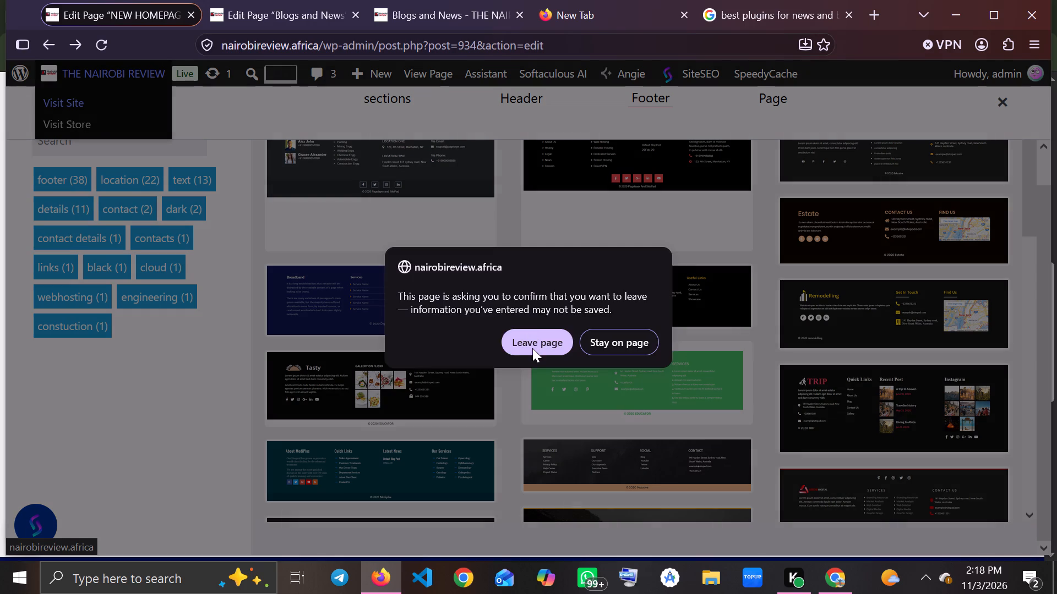
pyautogui.click(532, 348)
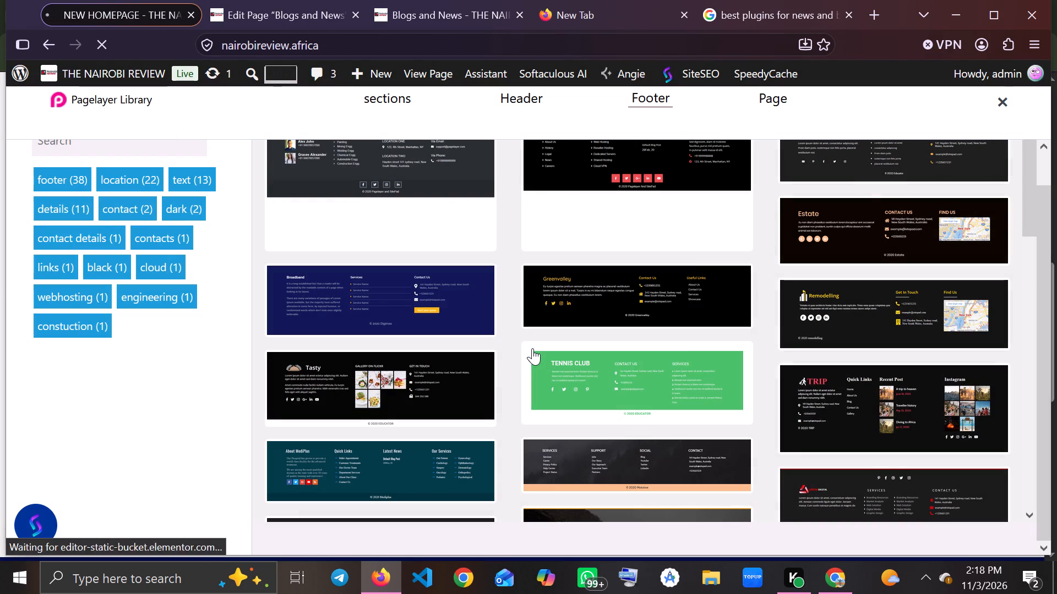